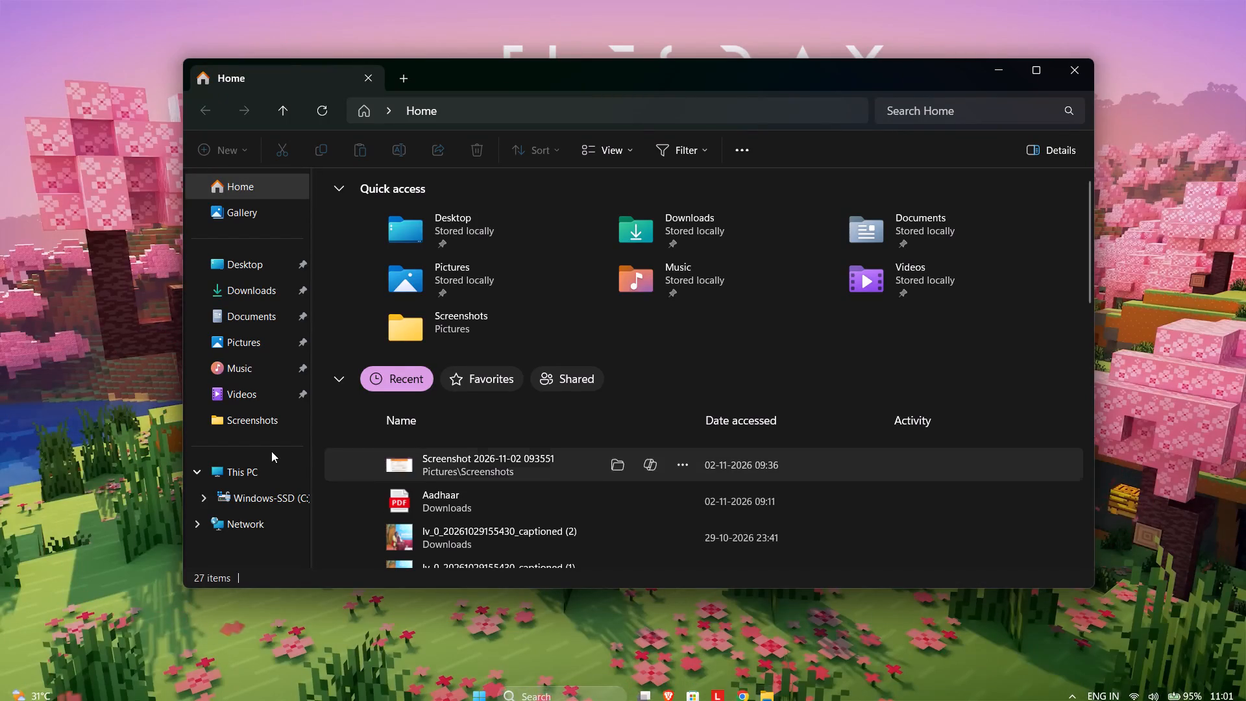
Launch UrbanVPN, proceed with the free version while declining the premium upgrade, and connect to the United States location.
{"action": "scroll", "coordinate": [415, 354], "scroll_direction": "down", "scroll_amount": 4}
{"action": "left_click", "coordinate": [467, 687]}
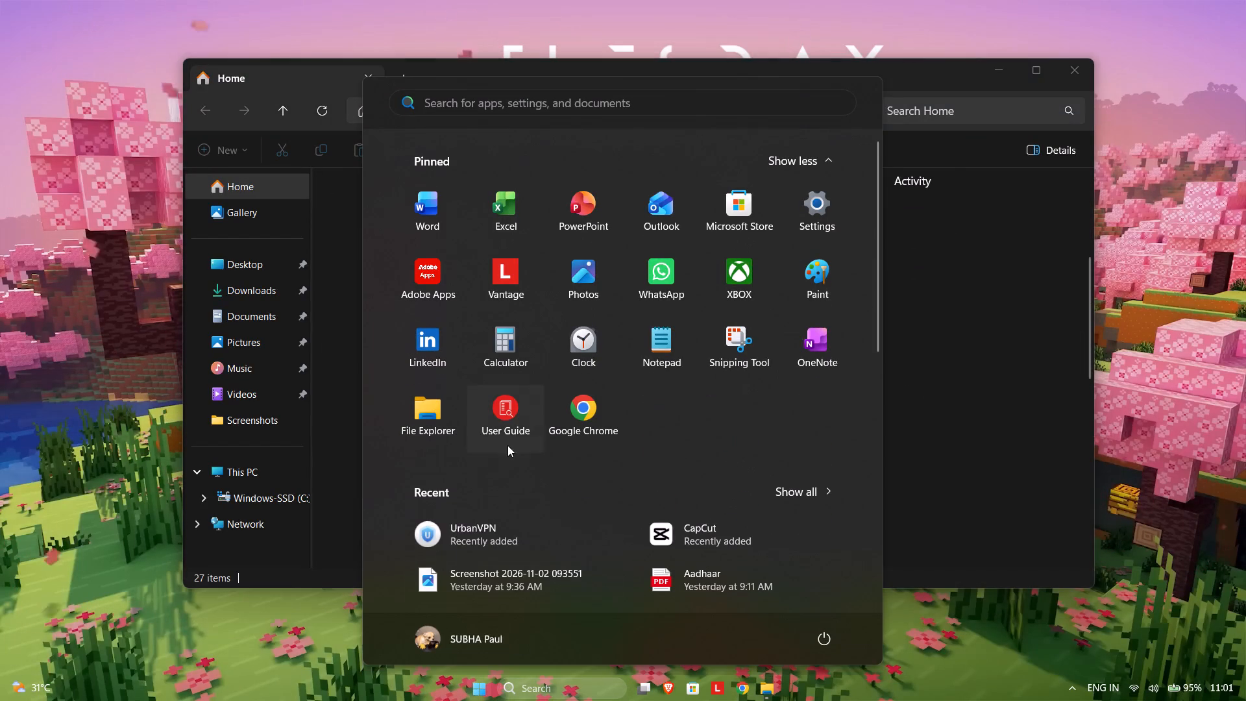
{"action": "left_click", "coordinate": [487, 513]}
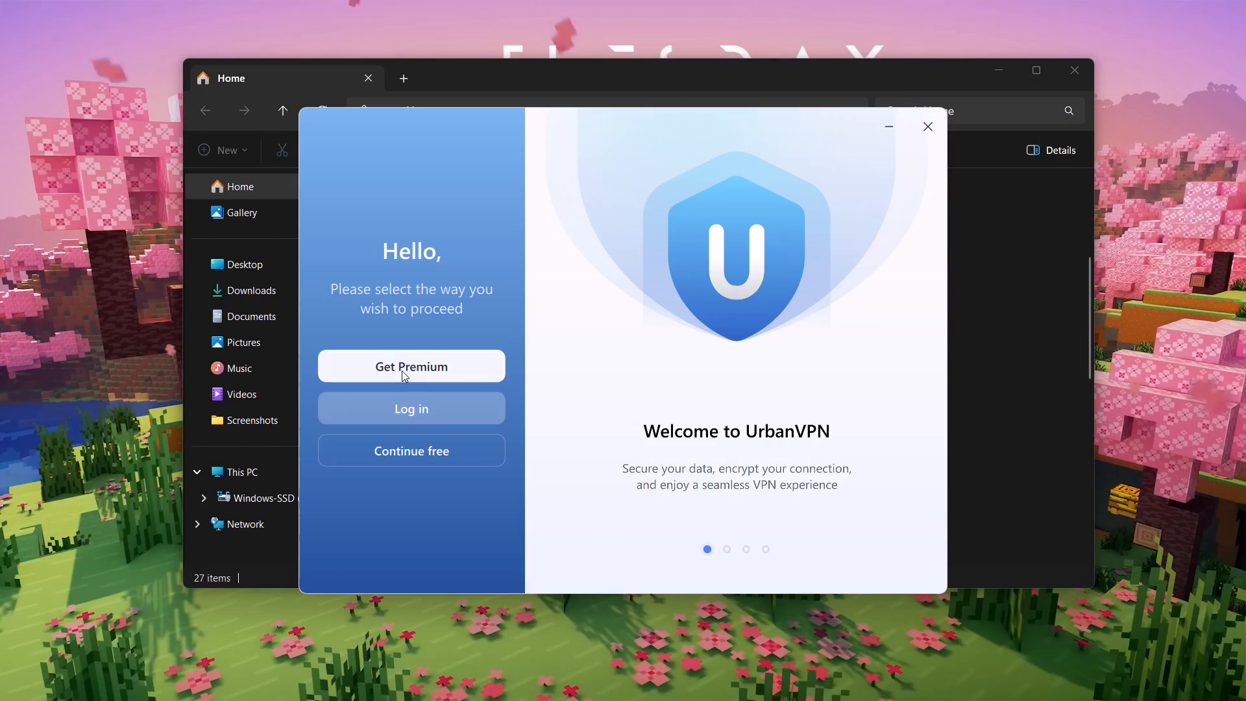
{"action": "left_click", "coordinate": [398, 443]}
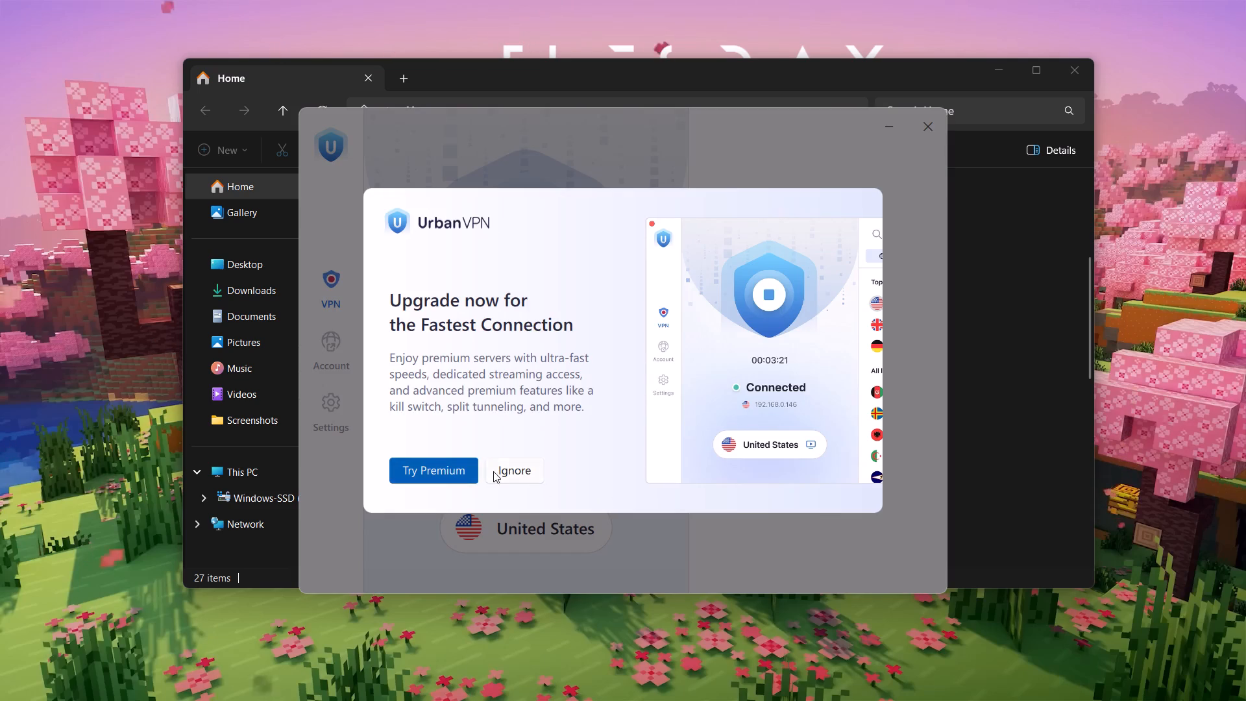
{"action": "left_click", "coordinate": [507, 473]}
{"action": "left_click", "coordinate": [529, 263]}
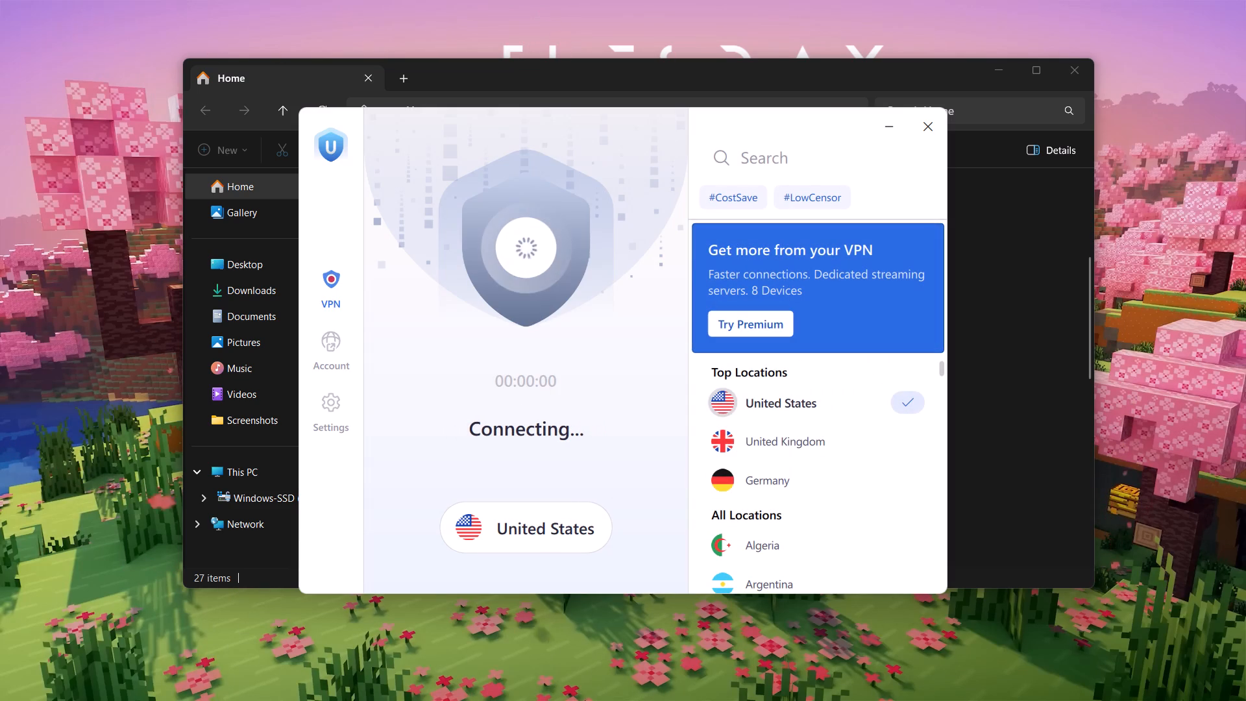
Search the computer for "capcut" and launch the CapCut app.
{"action": "left_click", "coordinate": [568, 678]}
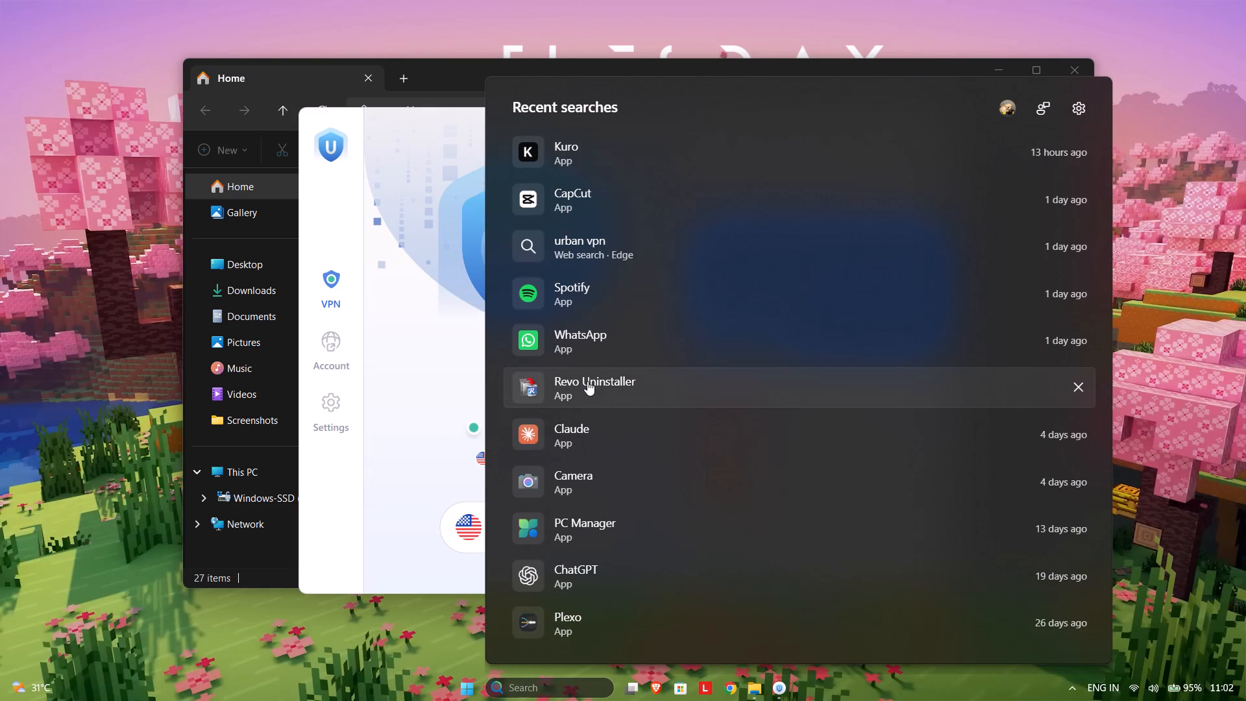
{"action": "type", "text": "cap"}
{"action": "type", "text": "cut"}
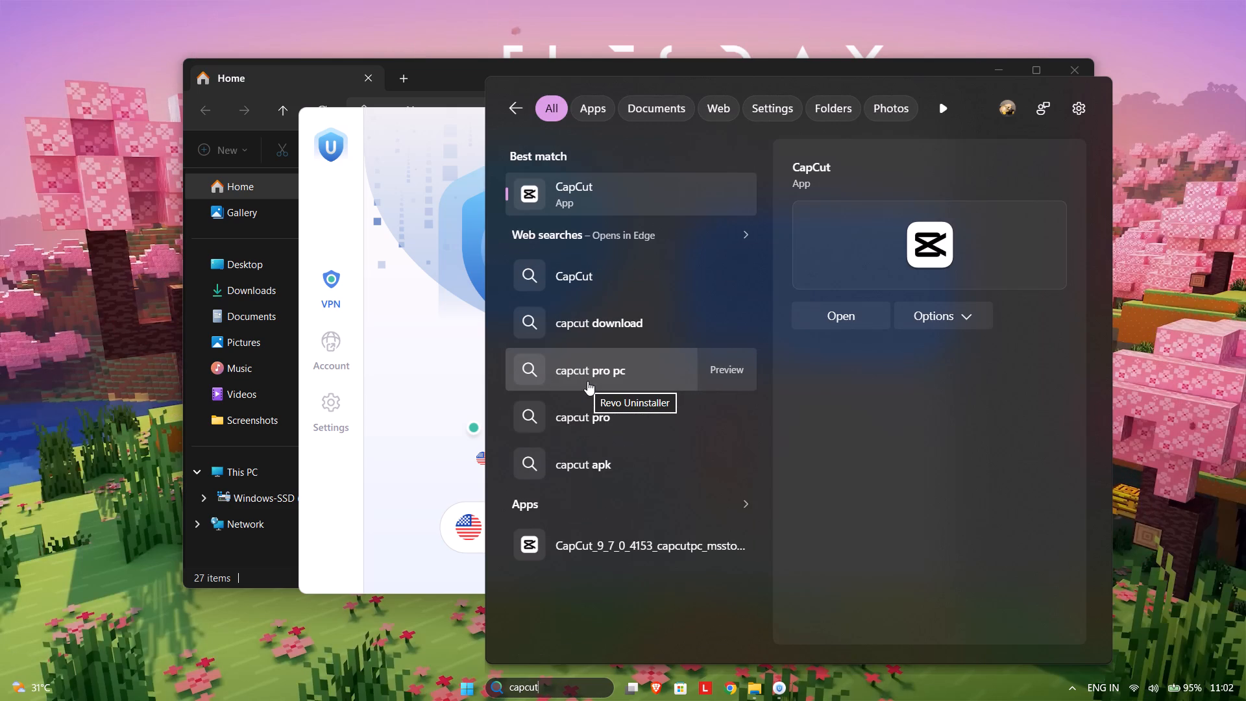
{"action": "key", "text": "Return"}
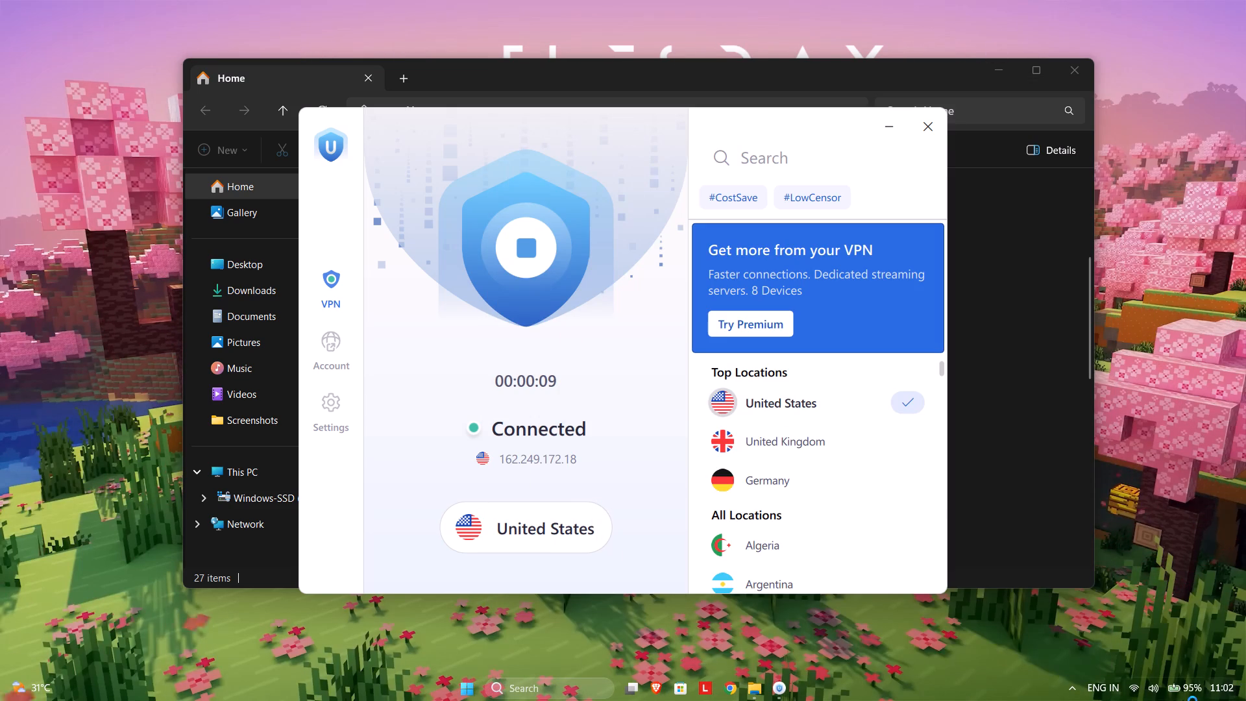
Close the File Explorer window and minimise the UrbanVPN window to clear the desktop while CapCut launches.
{"action": "left_click", "coordinate": [1154, 691]}
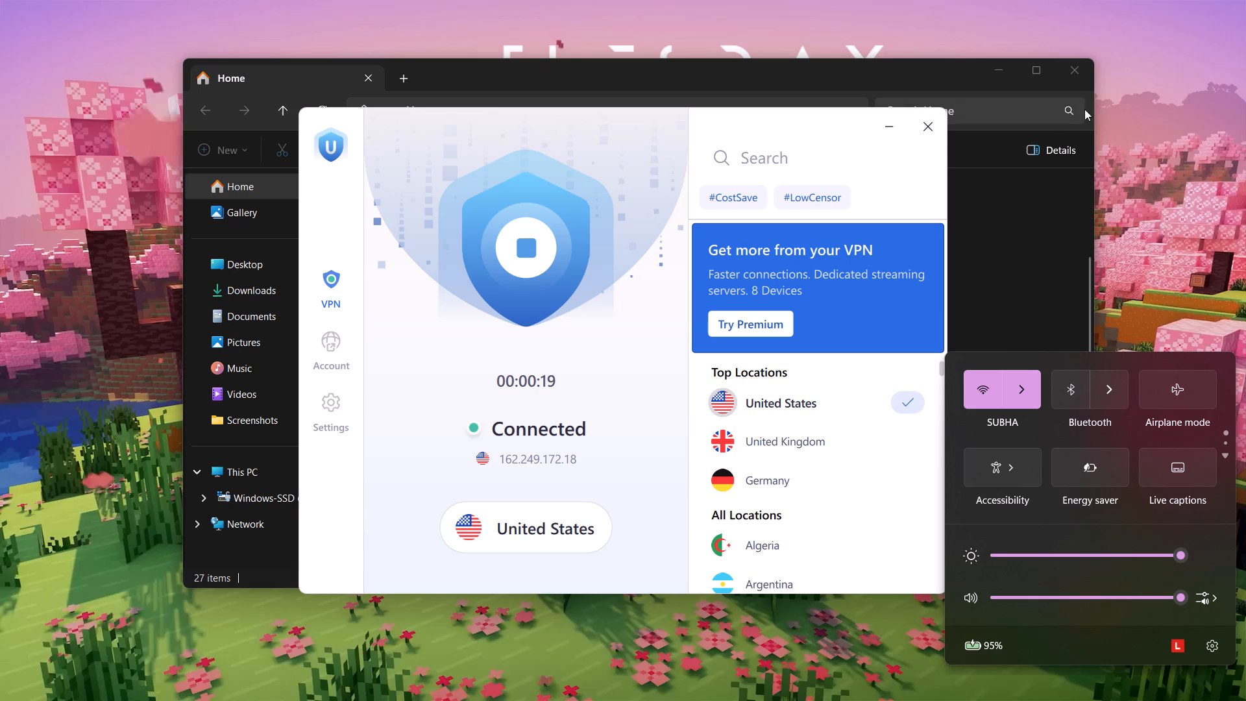
{"action": "left_click", "coordinate": [1078, 68]}
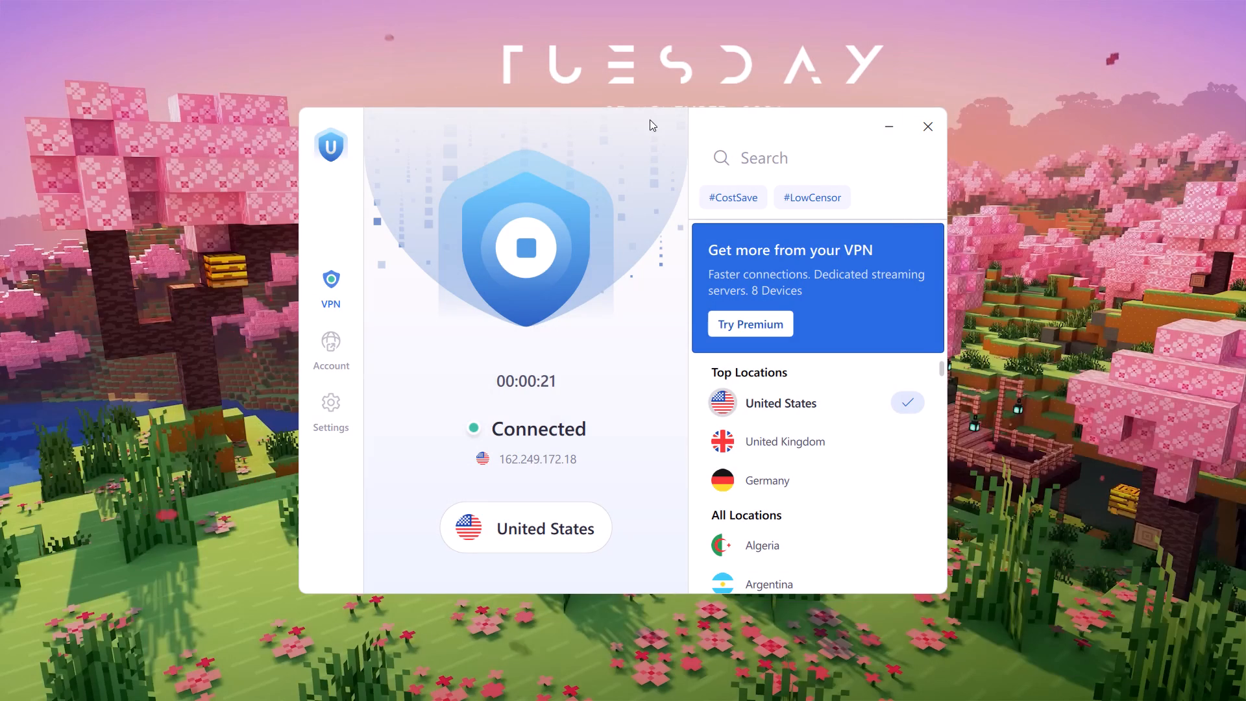
{"action": "left_click_drag", "start_coordinate": [650, 119], "coordinate": [445, 121]}
{"action": "left_click", "coordinate": [682, 130]}
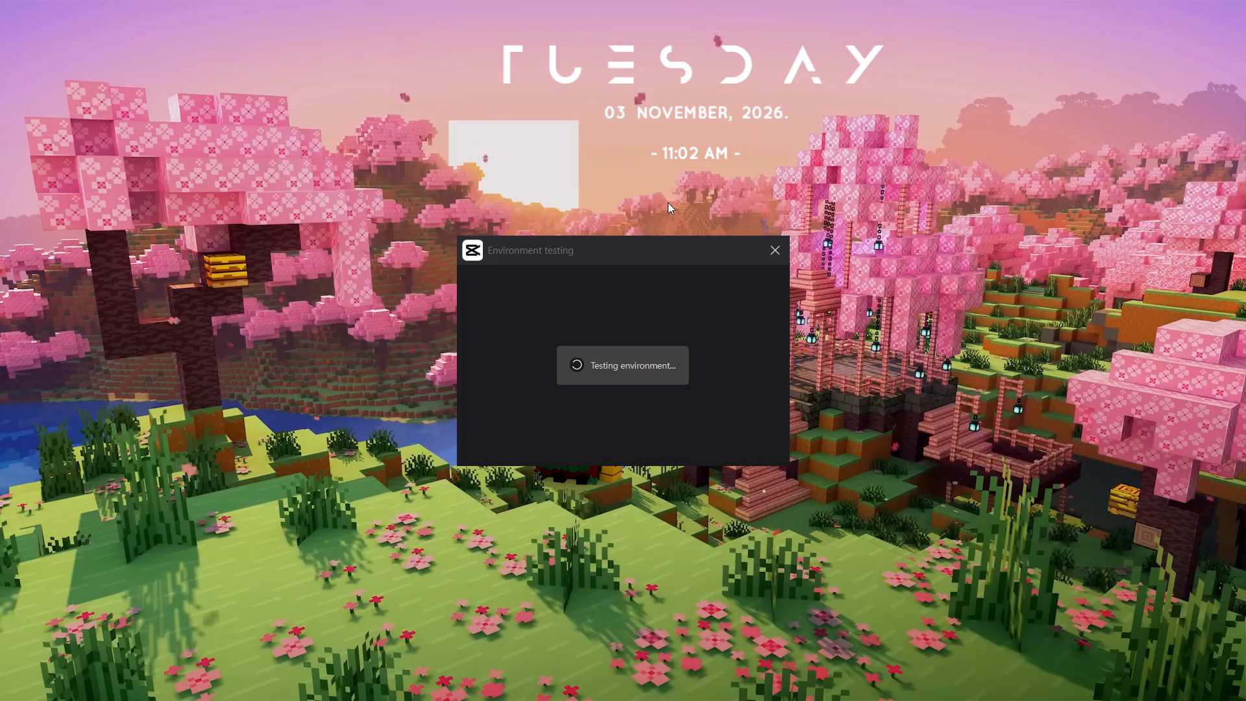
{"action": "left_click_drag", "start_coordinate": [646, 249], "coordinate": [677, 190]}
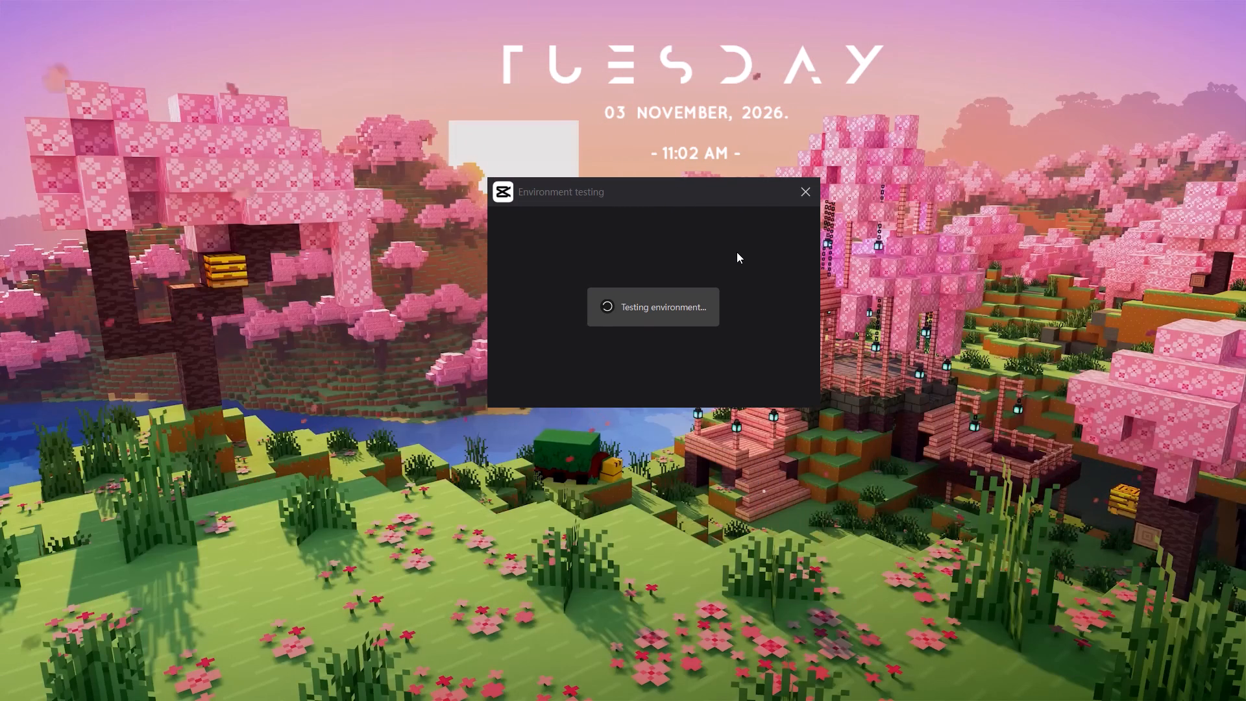
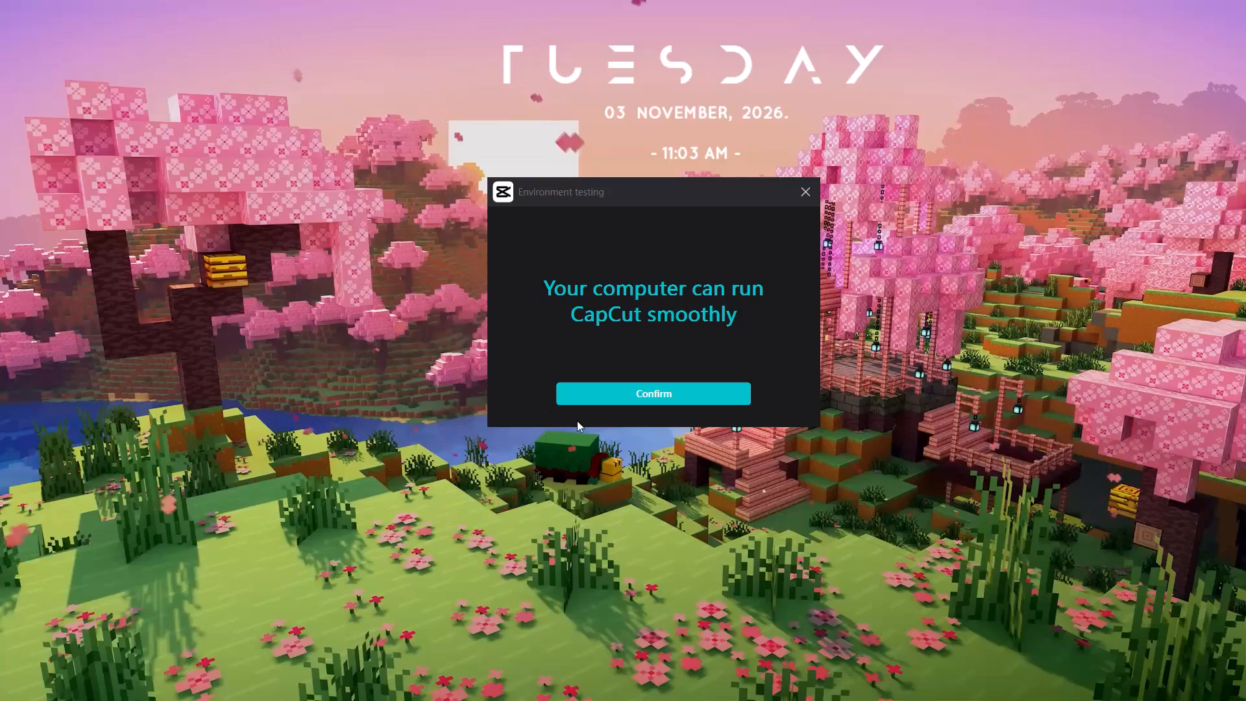
Accept the environment testing result so CapCut continues starting up.
{"action": "left_click", "coordinate": [655, 397]}
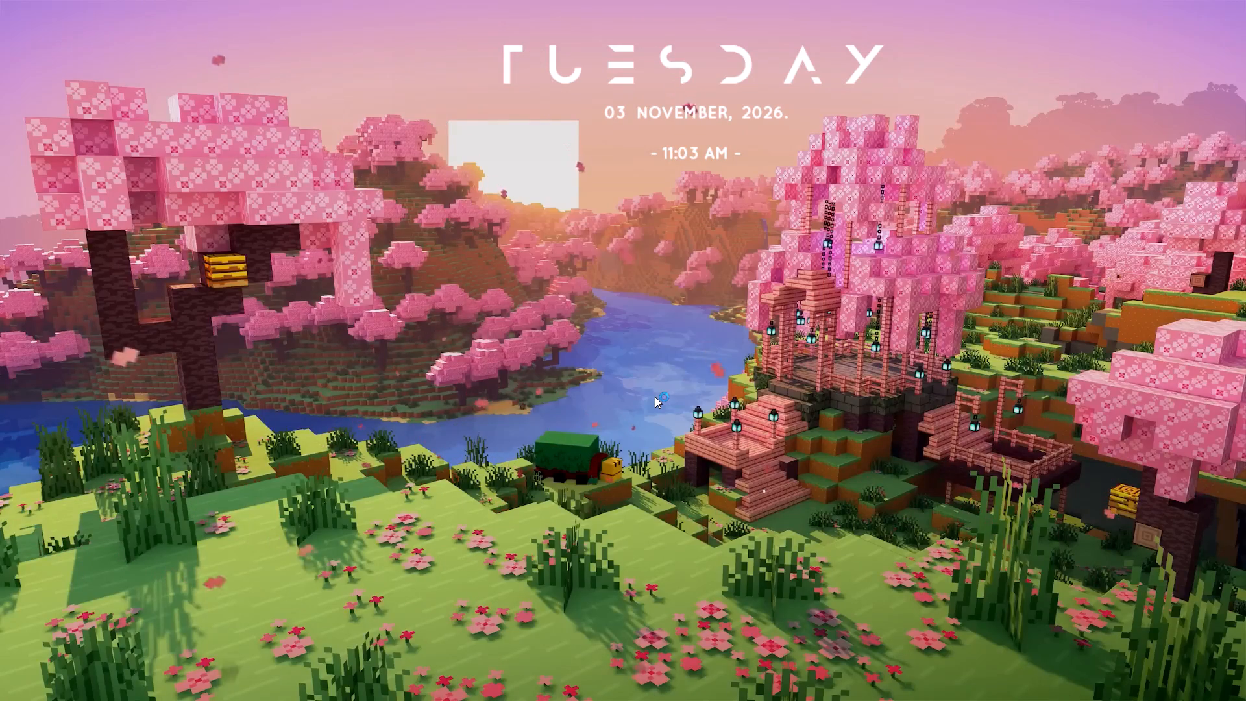
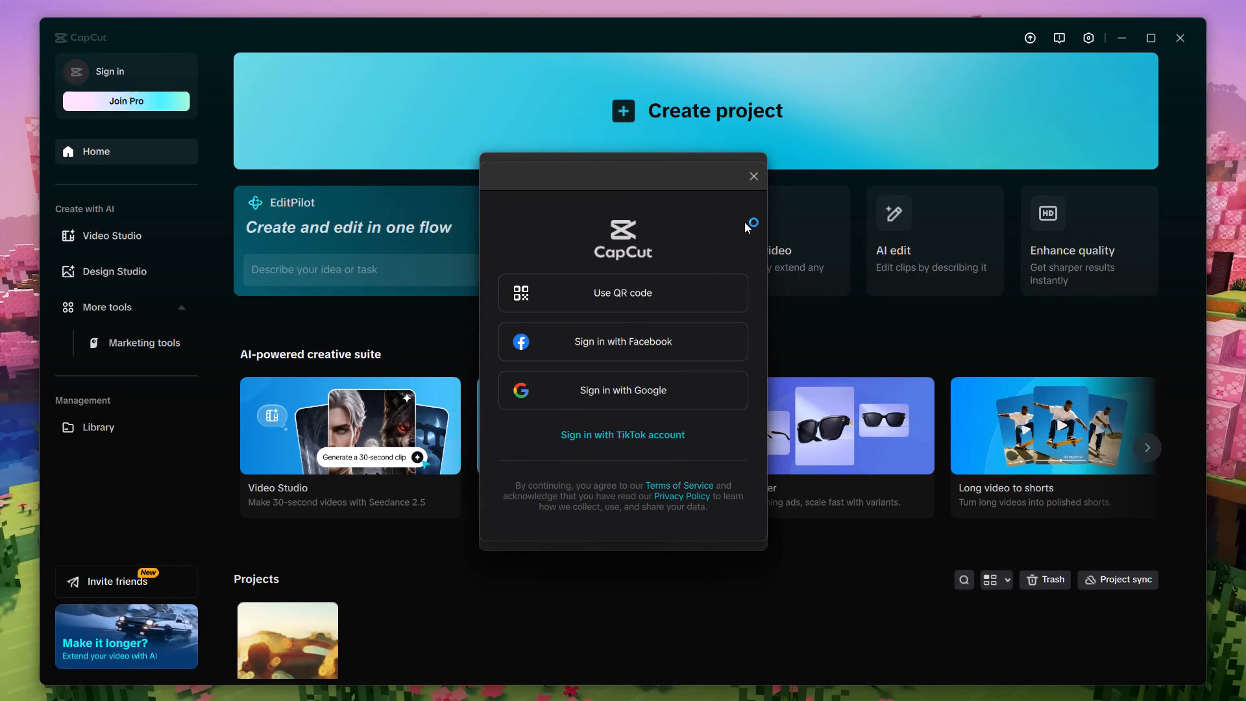
Dismiss the sign-in window and the CapCut Pro free trial offer without signing in or purchasing.
{"action": "left_click", "coordinate": [758, 173]}
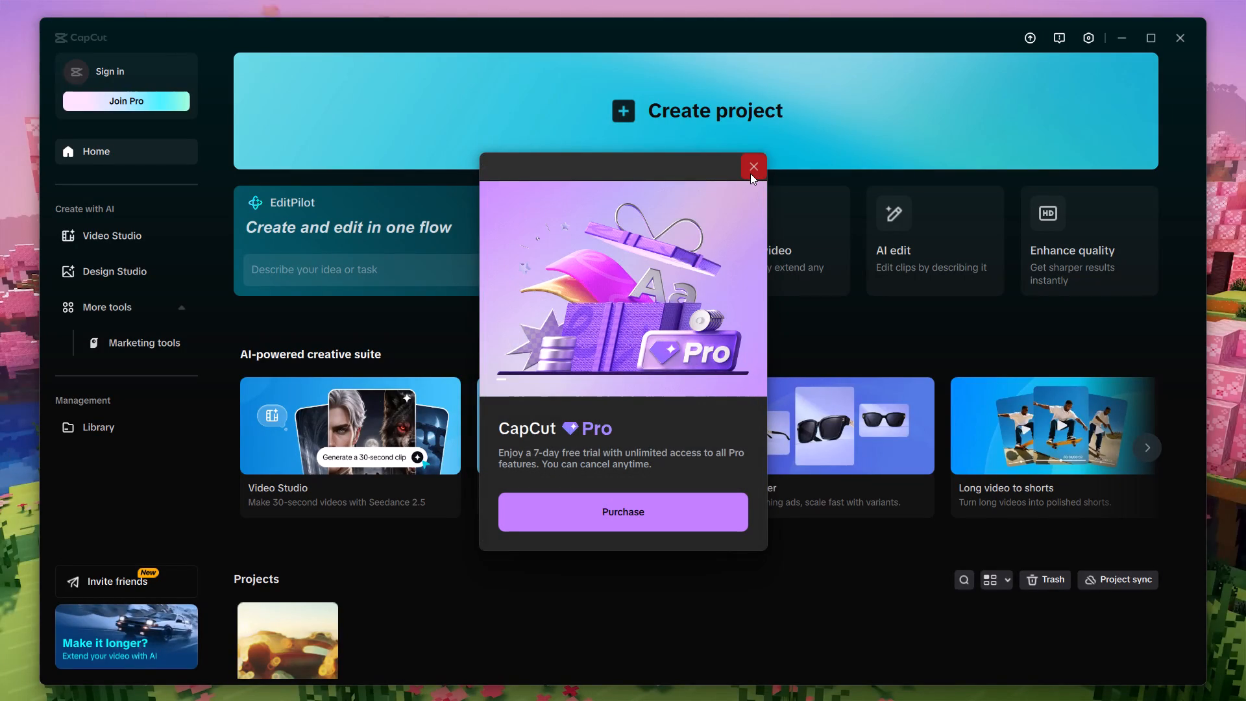
{"action": "left_click", "coordinate": [750, 173]}
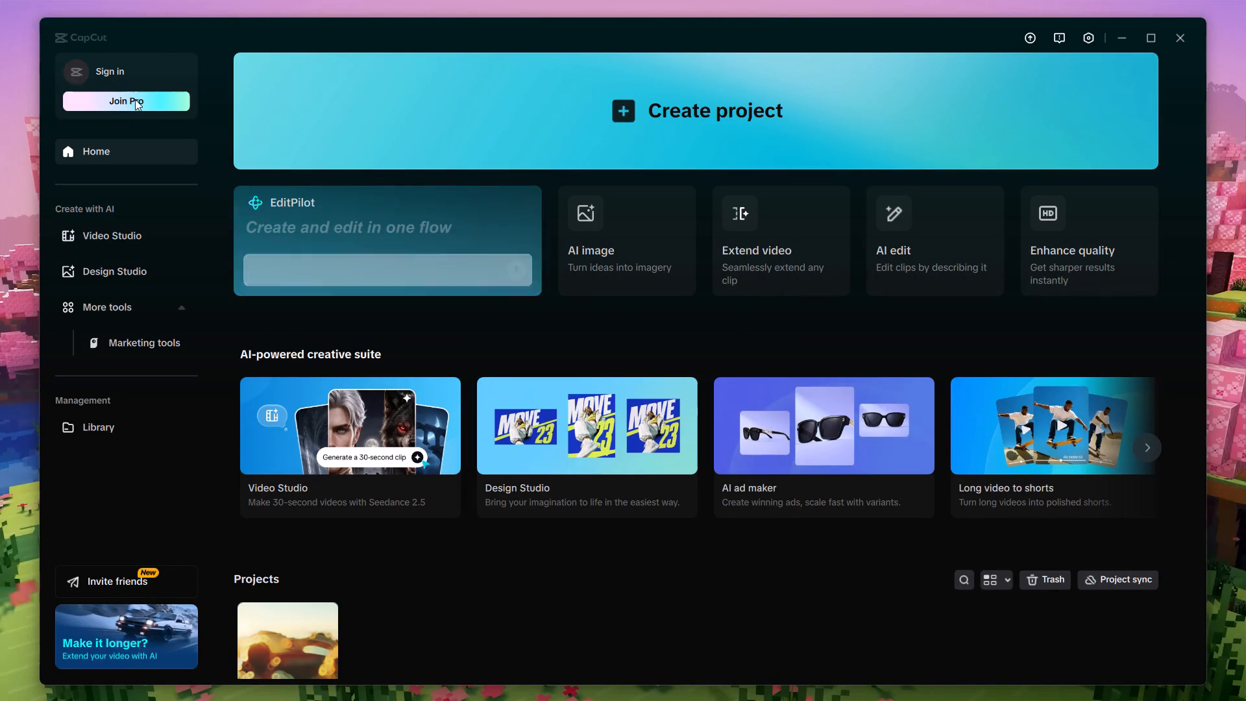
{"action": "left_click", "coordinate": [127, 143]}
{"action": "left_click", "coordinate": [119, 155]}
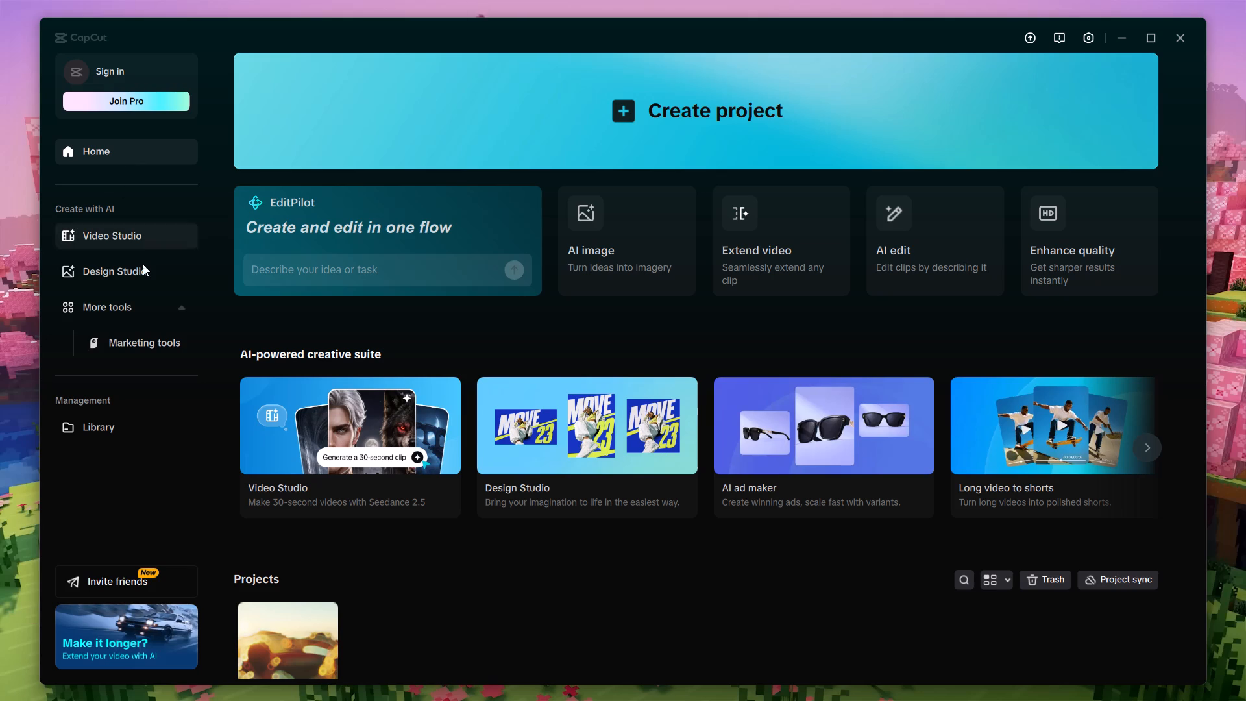
Create a new, empty video project and open it in the editor.
{"action": "left_click", "coordinate": [751, 132]}
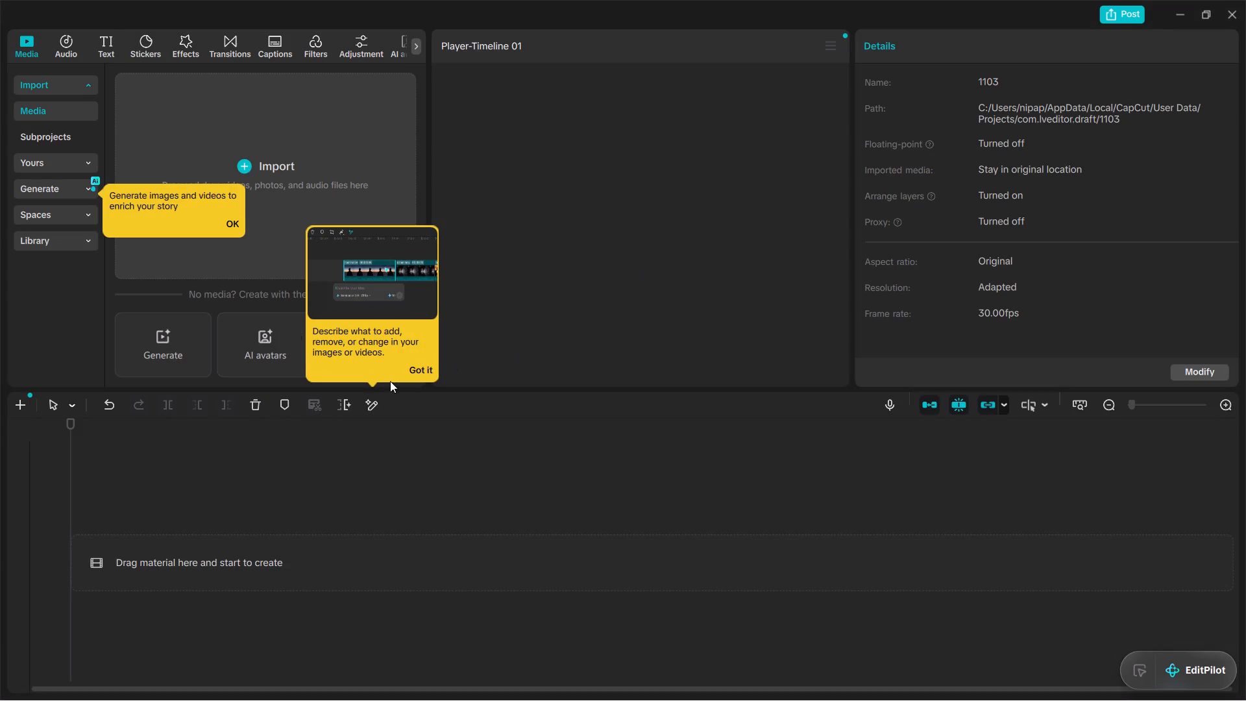
Dismiss the editor's tips about describing edits and generating images and videos.
{"action": "left_click", "coordinate": [416, 360]}
{"action": "left_click", "coordinate": [412, 372]}
{"action": "left_click", "coordinate": [234, 226]}
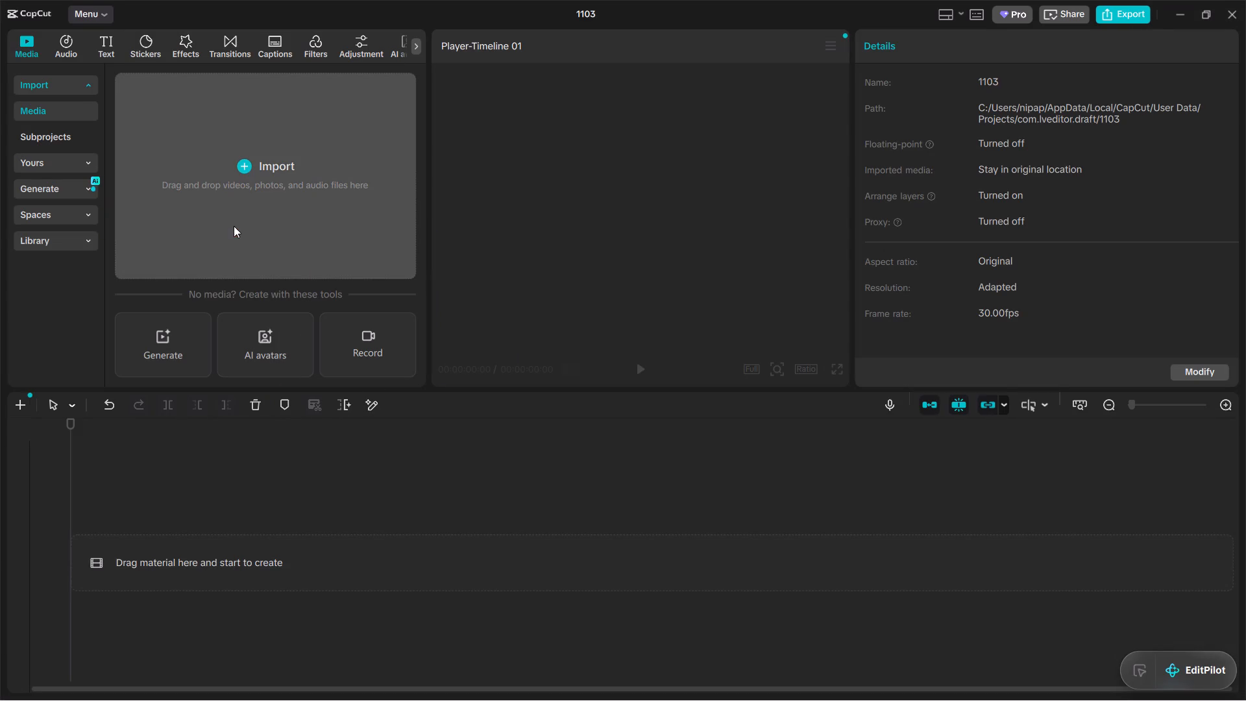
Show the trending video effects in the editor's effects library.
{"action": "left_click", "coordinate": [177, 46]}
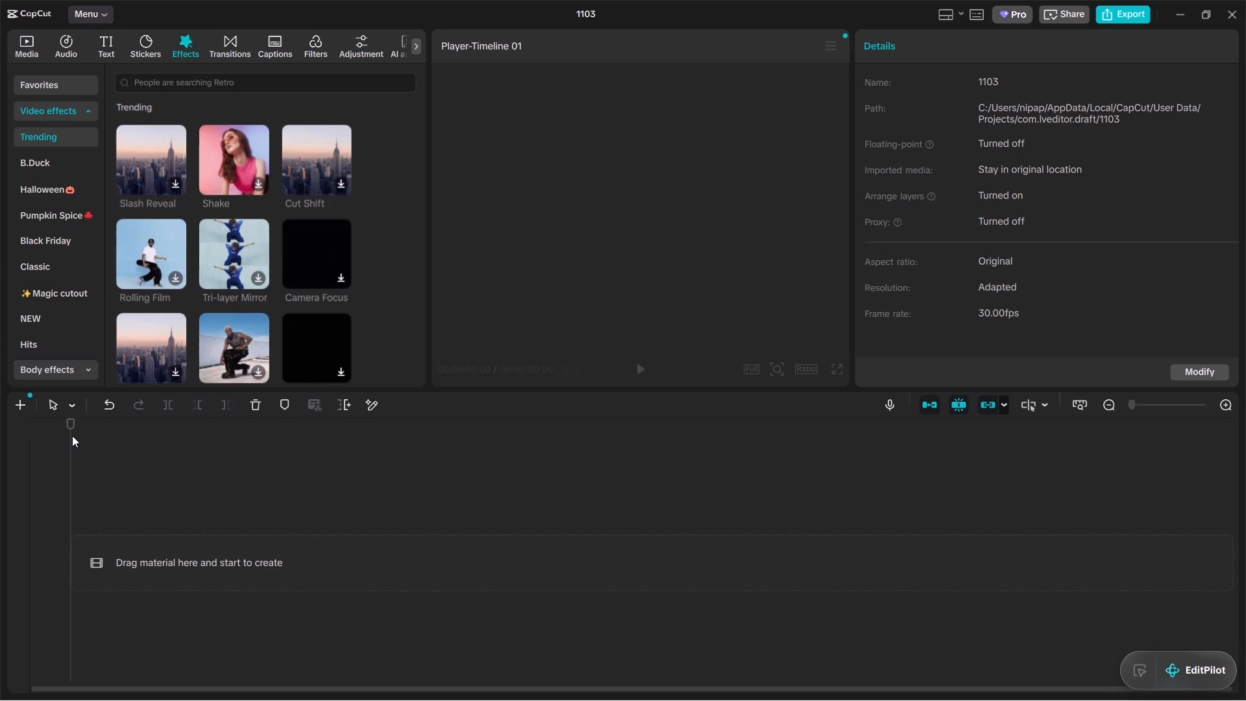
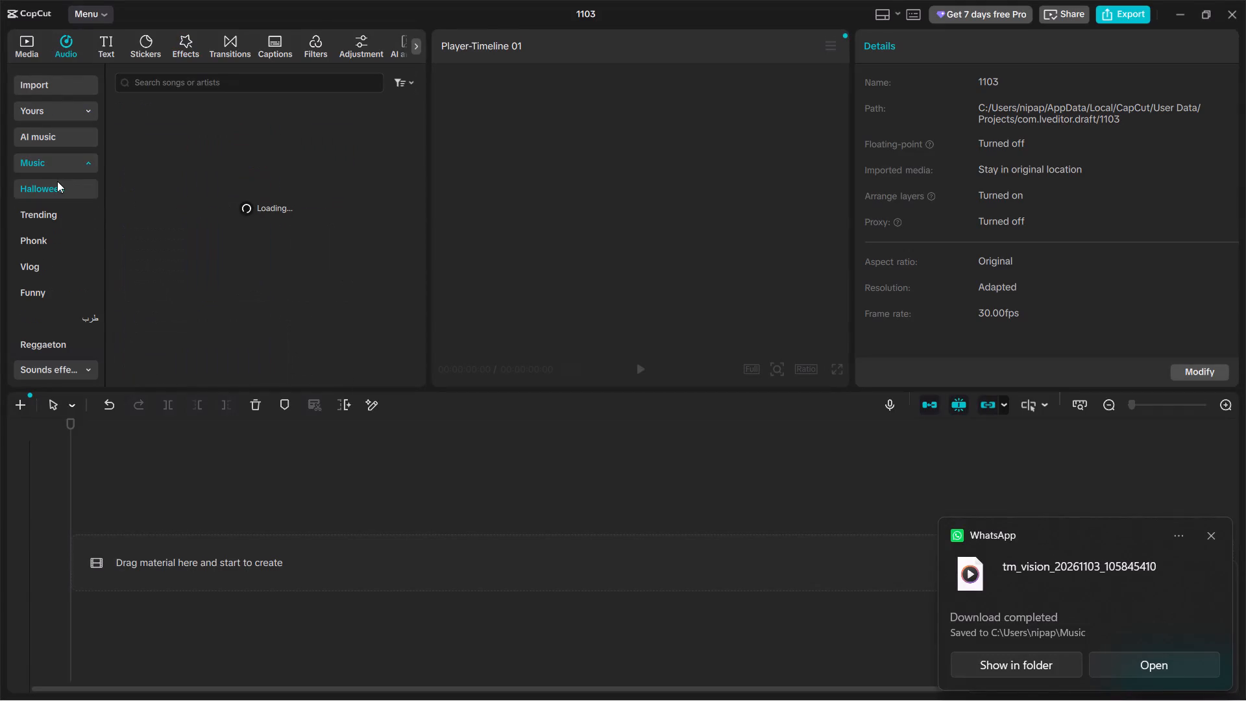
Start importing a video for audio extraction and browse to the computer's Music folder.
{"action": "left_click", "coordinate": [64, 108]}
{"action": "left_click", "coordinate": [73, 114]}
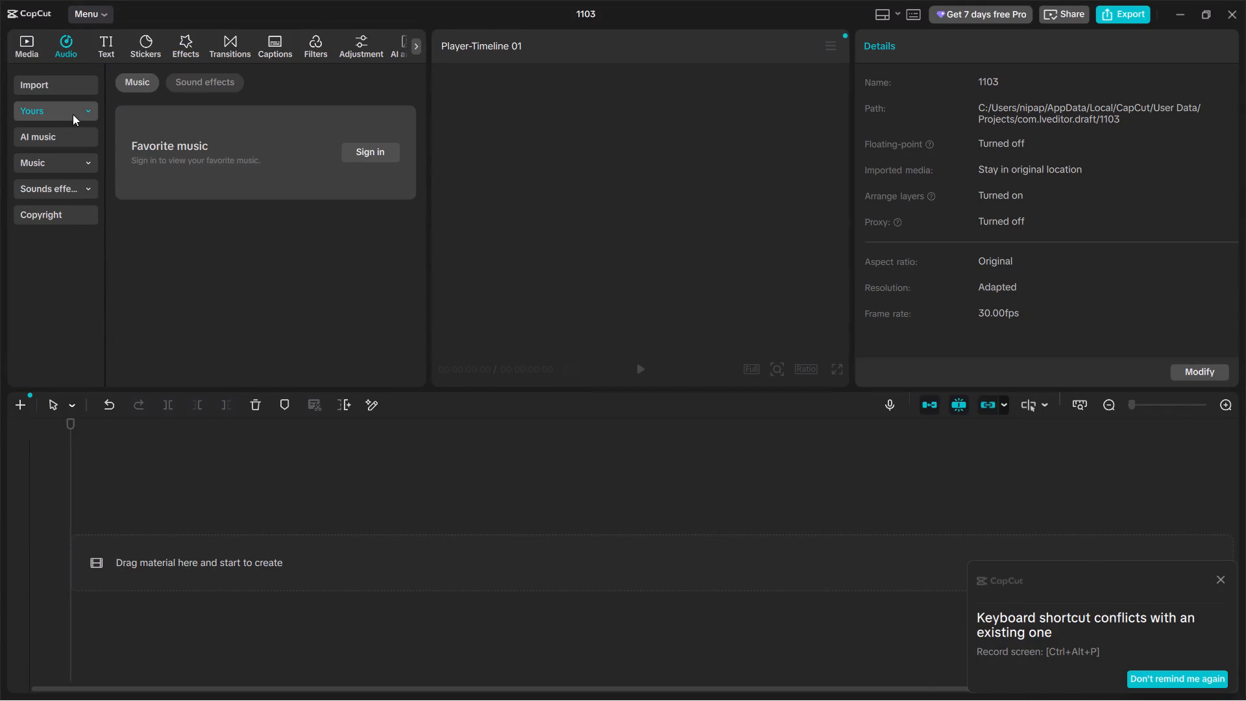
{"action": "left_click", "coordinate": [76, 81]}
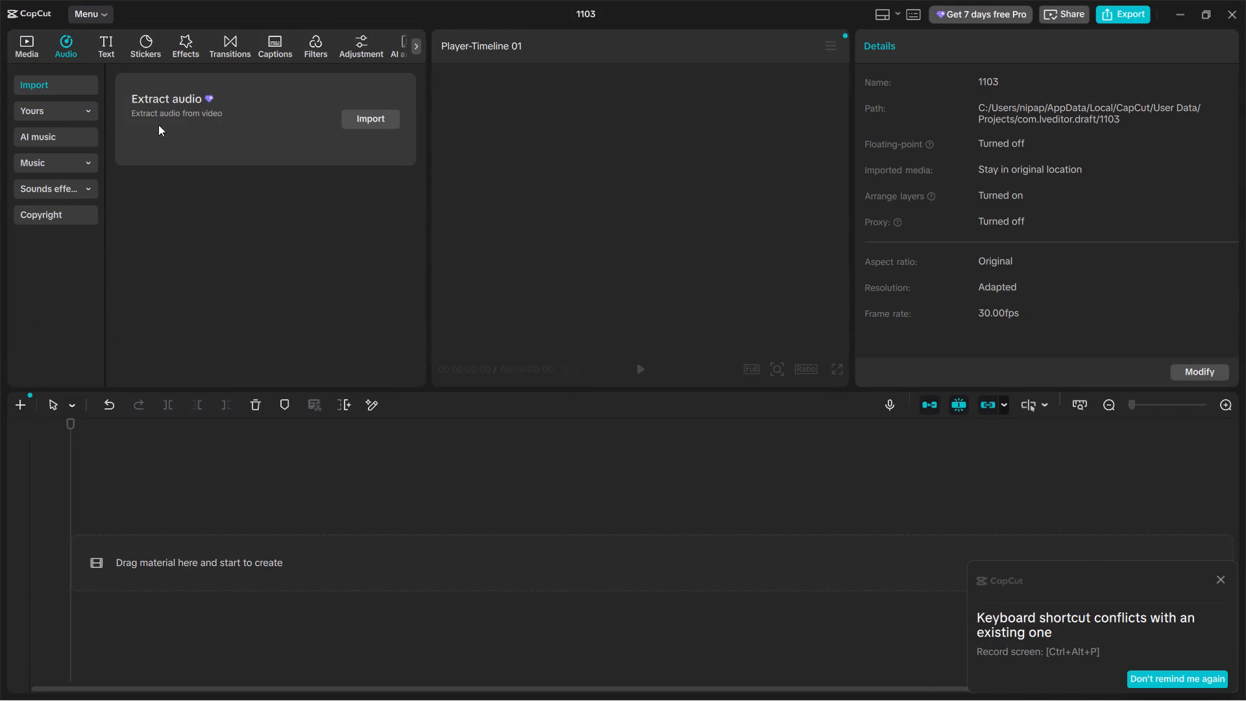
{"action": "left_click", "coordinate": [165, 105]}
{"action": "left_click", "coordinate": [202, 99]}
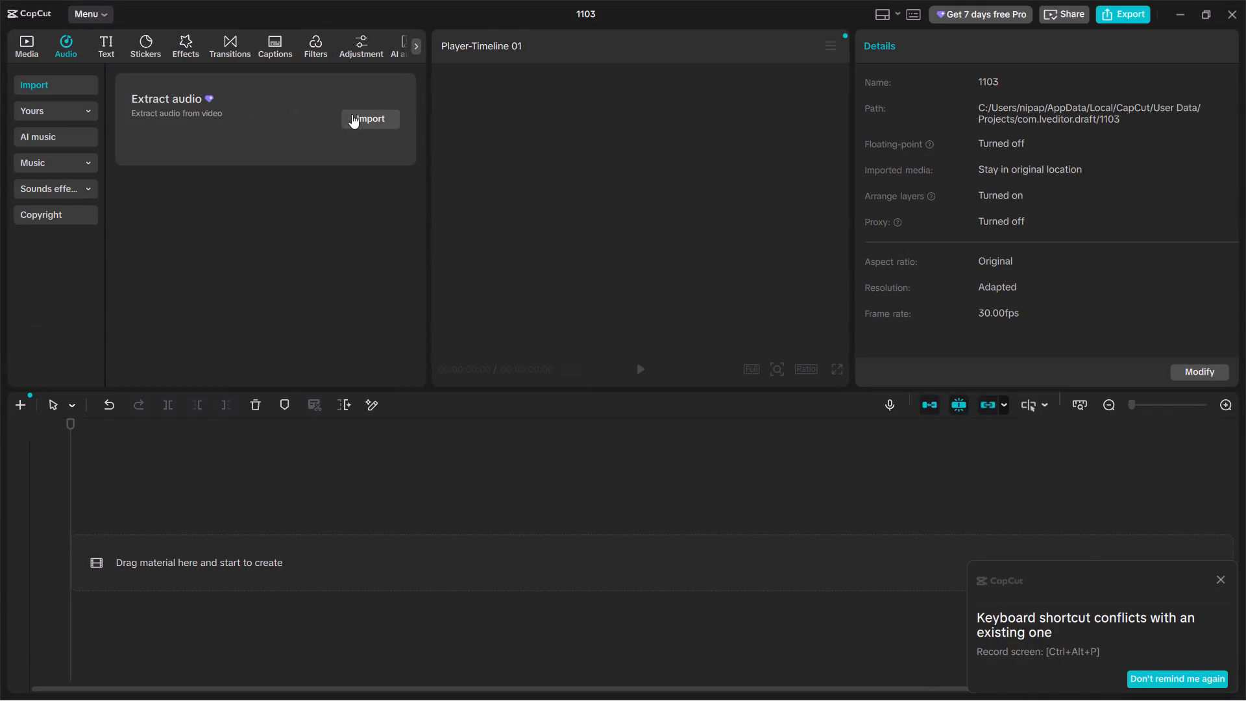
{"action": "left_click", "coordinate": [352, 115]}
{"action": "left_click", "coordinate": [74, 268]}
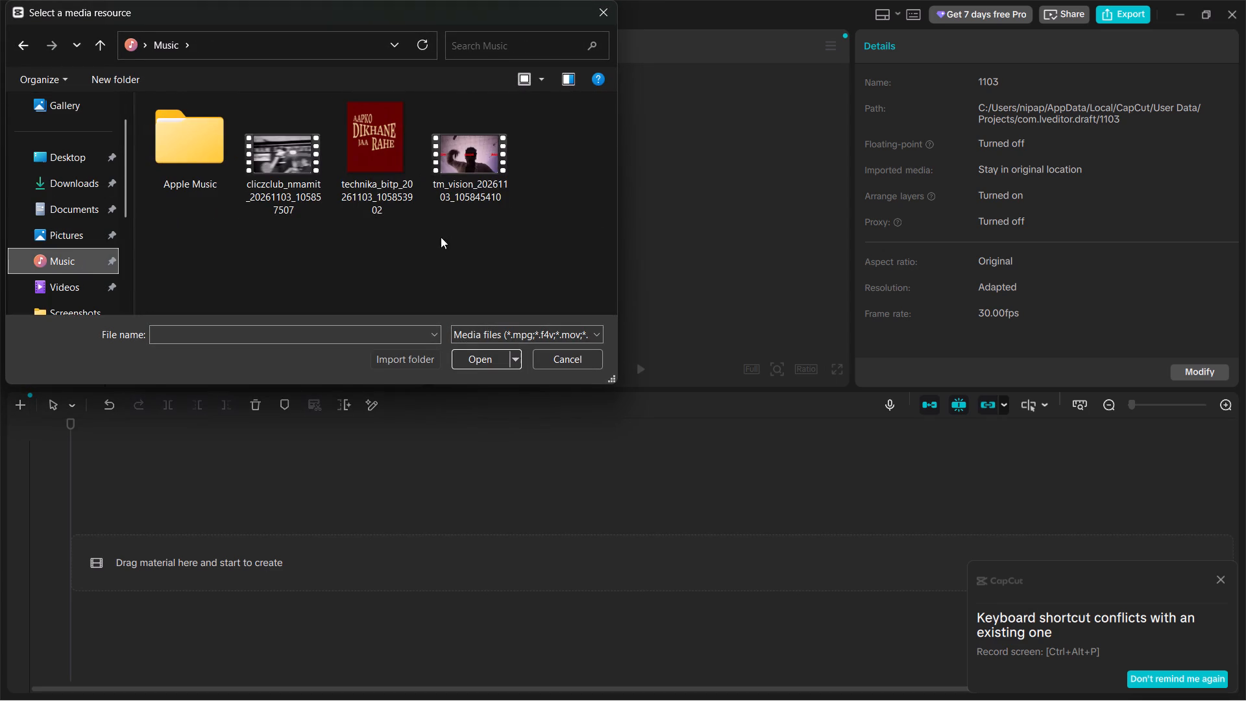
Extract the audio from all three media files in the Music folder into the project's audio library.
{"action": "left_click", "coordinate": [297, 169]}
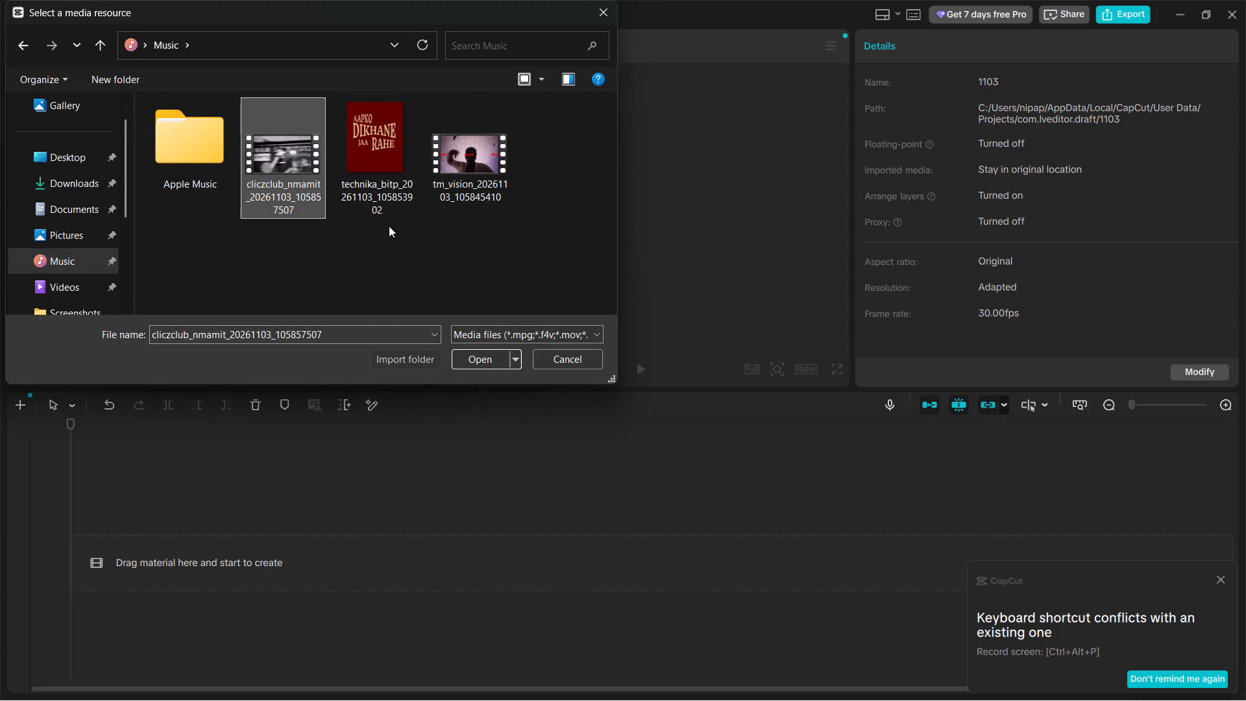
{"action": "left_click_drag", "start_coordinate": [285, 241], "coordinate": [526, 152]}
{"action": "left_click", "coordinate": [483, 356]}
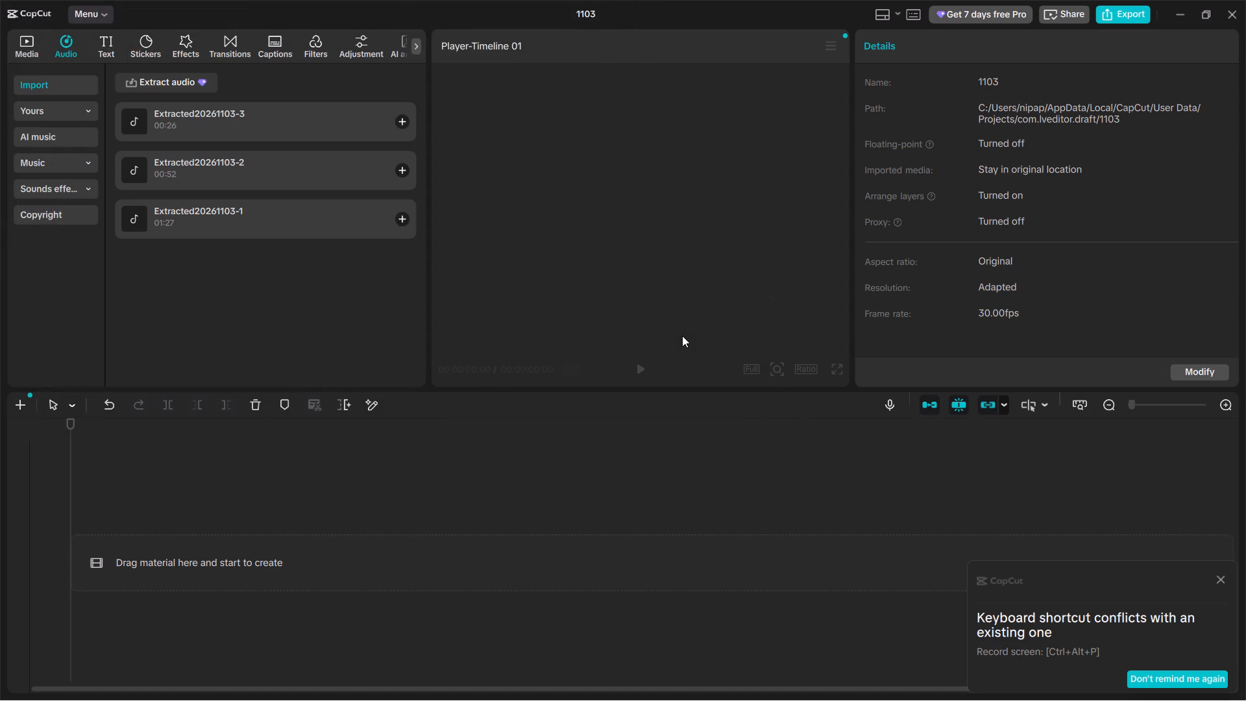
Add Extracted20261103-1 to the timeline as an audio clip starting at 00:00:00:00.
{"action": "left_click", "coordinate": [188, 208]}
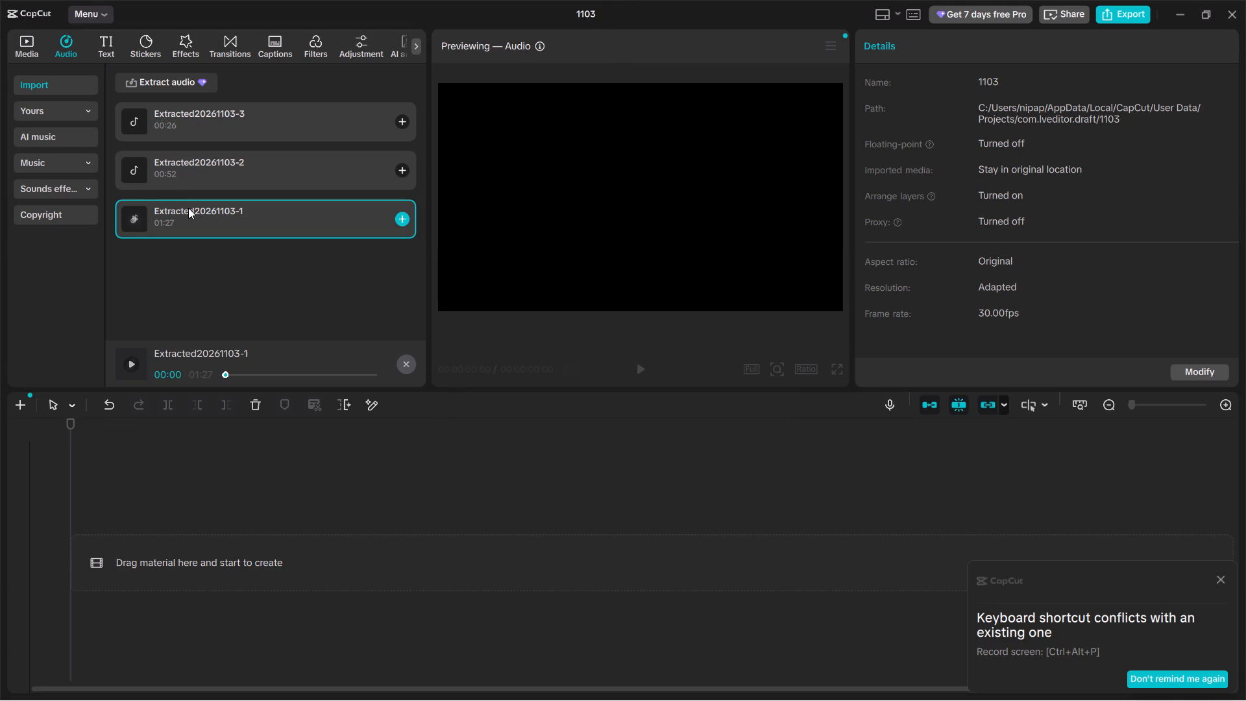
{"action": "left_click", "coordinate": [188, 208]}
{"action": "left_click_drag", "start_coordinate": [188, 208], "coordinate": [151, 558]}
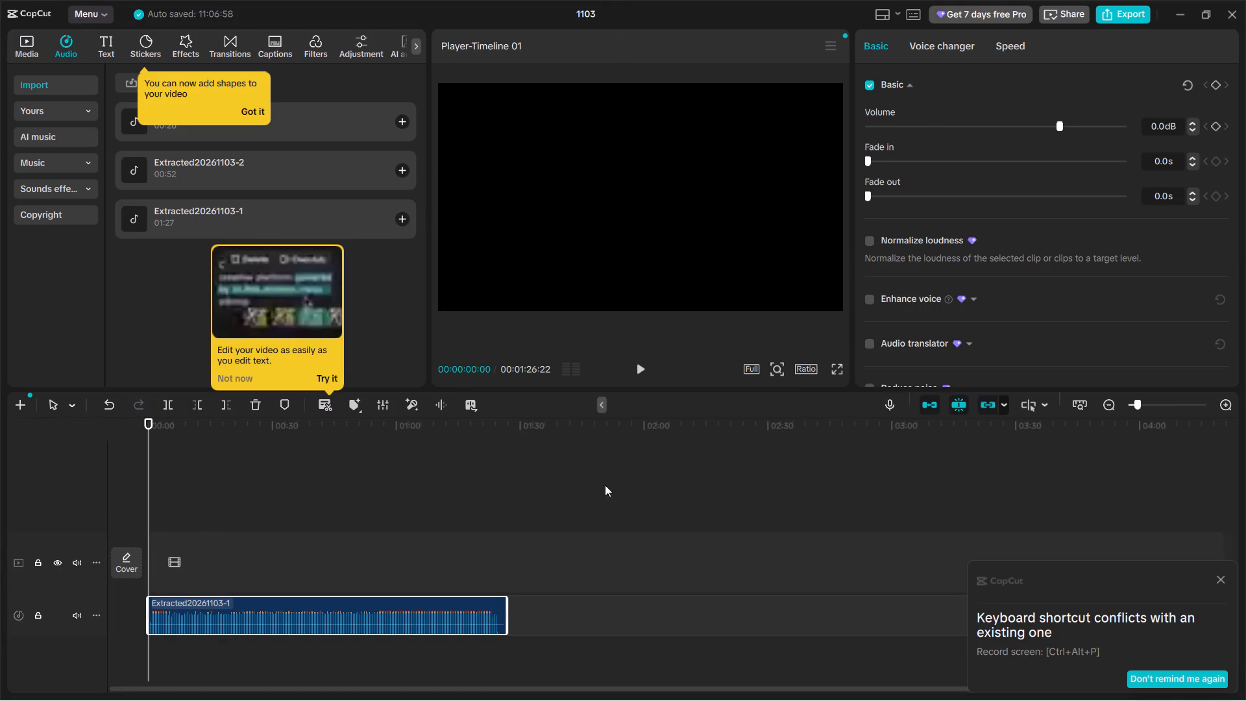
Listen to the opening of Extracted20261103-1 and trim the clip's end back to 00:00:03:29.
{"action": "key", "text": "space"}
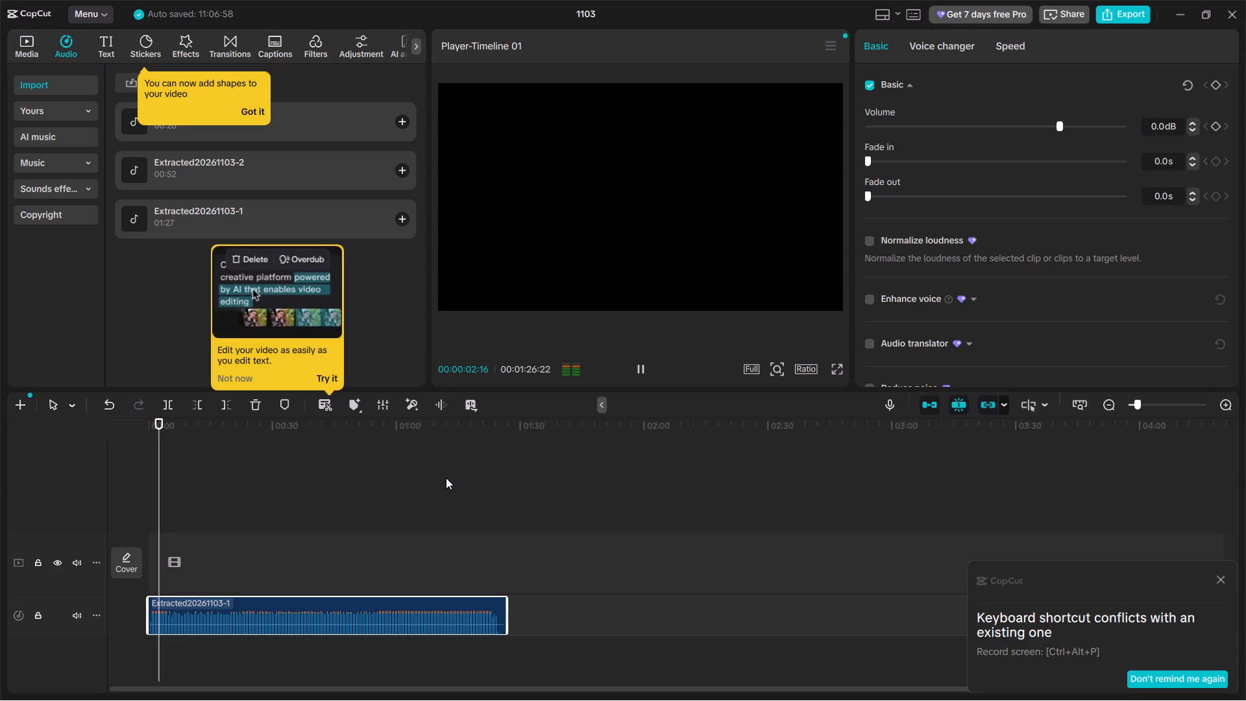
{"action": "key", "text": "space"}
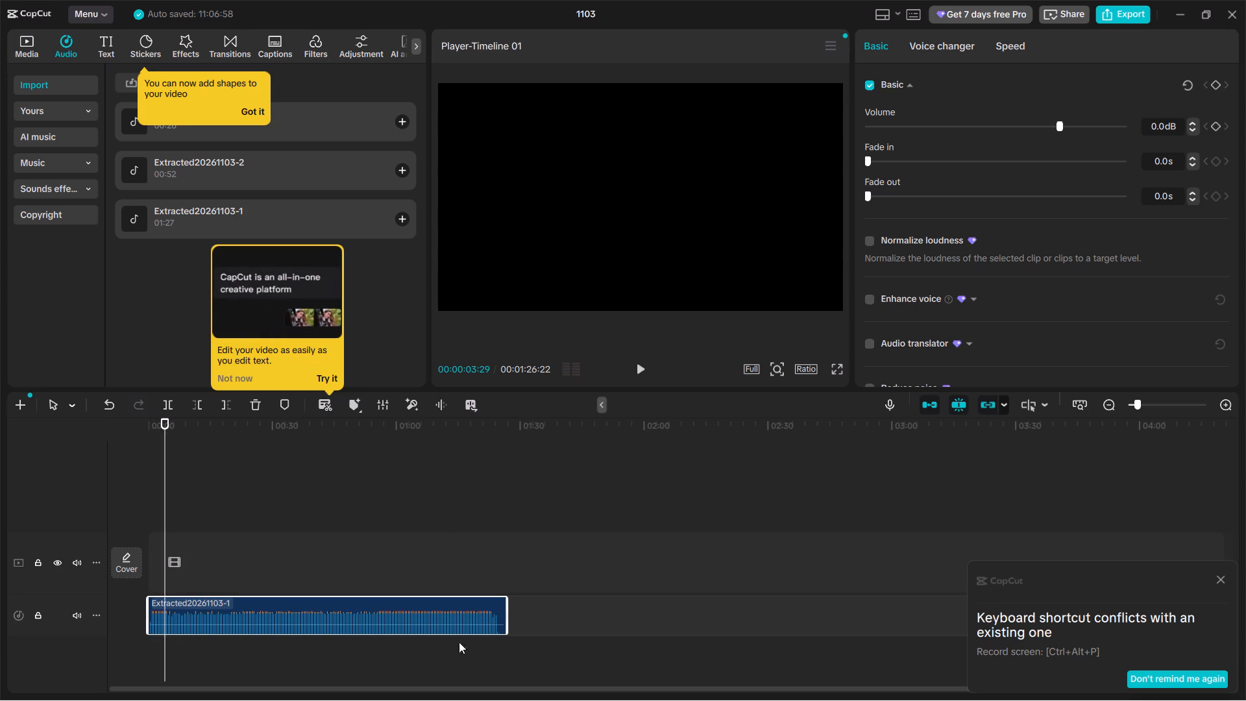
{"action": "left_click_drag", "start_coordinate": [507, 598], "coordinate": [311, 582]}
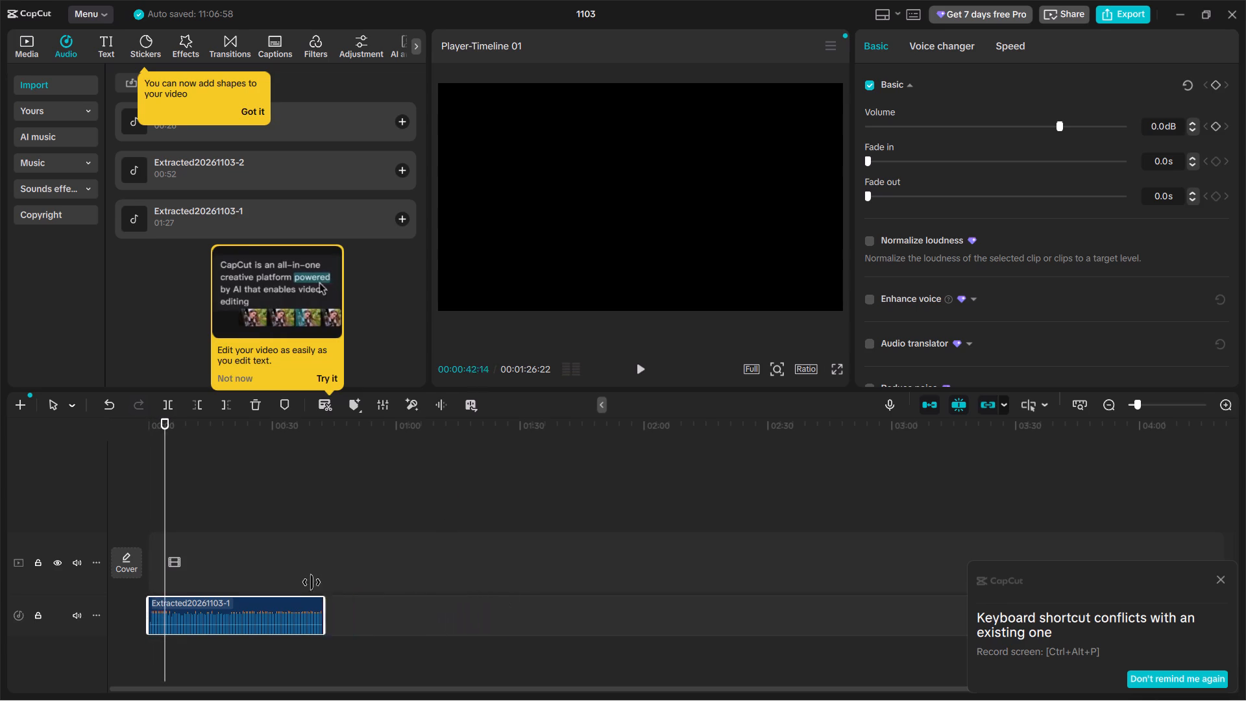
{"action": "left_click_drag", "start_coordinate": [311, 582], "coordinate": [166, 584]}
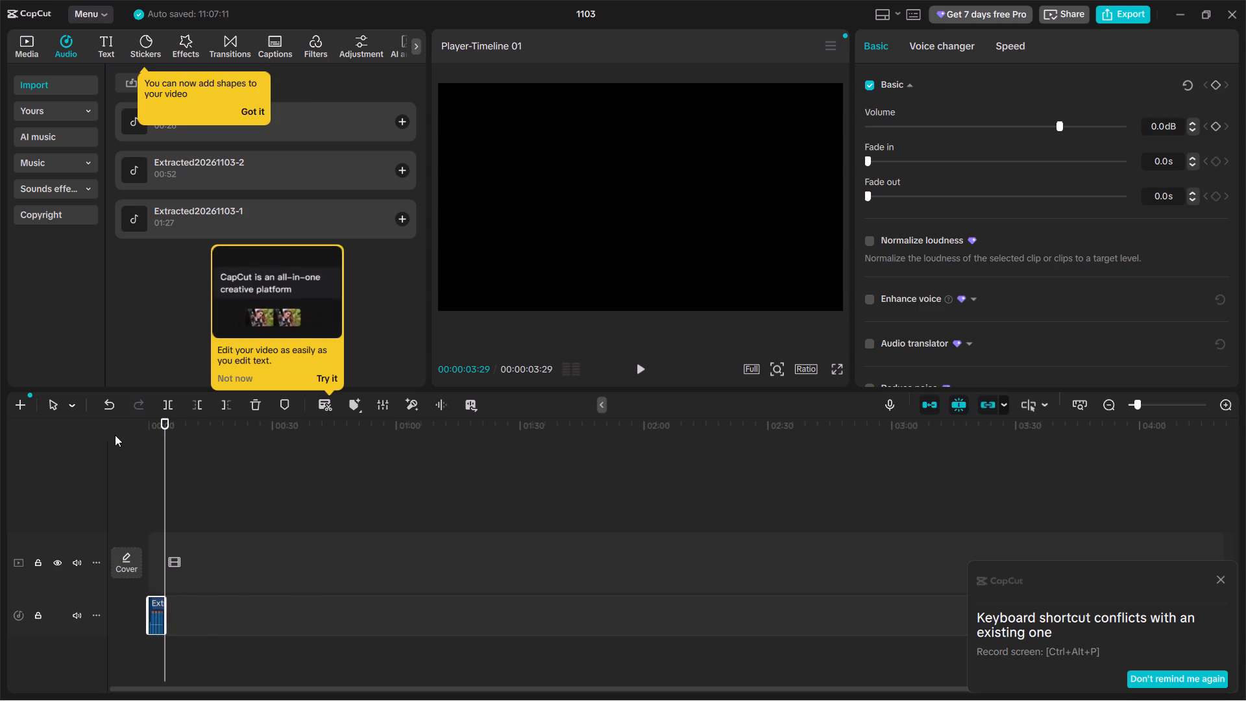
{"action": "key", "text": "Left"}
{"action": "key", "text": "Left"}
{"action": "key", "text": "Left"}
{"action": "key", "text": "Left"}
Dismiss the feature tips covering the audio library and close the transcript view without using it.
{"action": "left_click", "coordinate": [332, 377]}
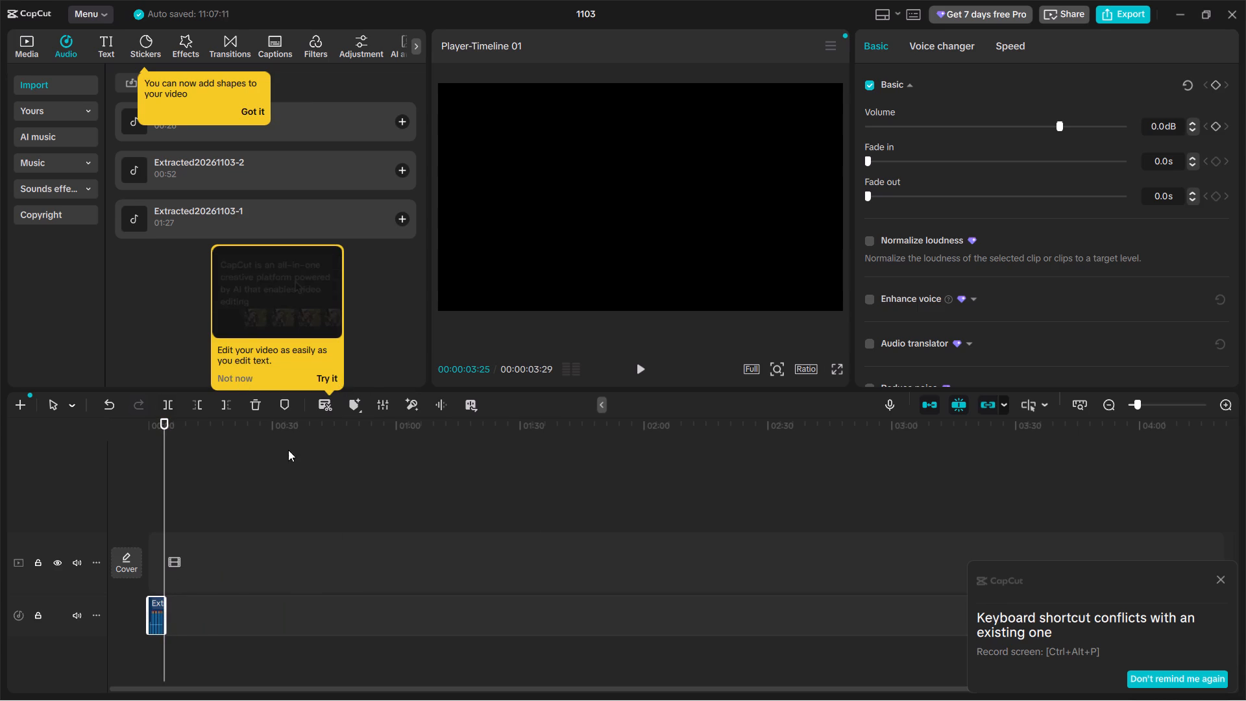
{"action": "left_click", "coordinate": [323, 376]}
{"action": "left_click", "coordinate": [297, 446]}
{"action": "left_click", "coordinate": [236, 379]}
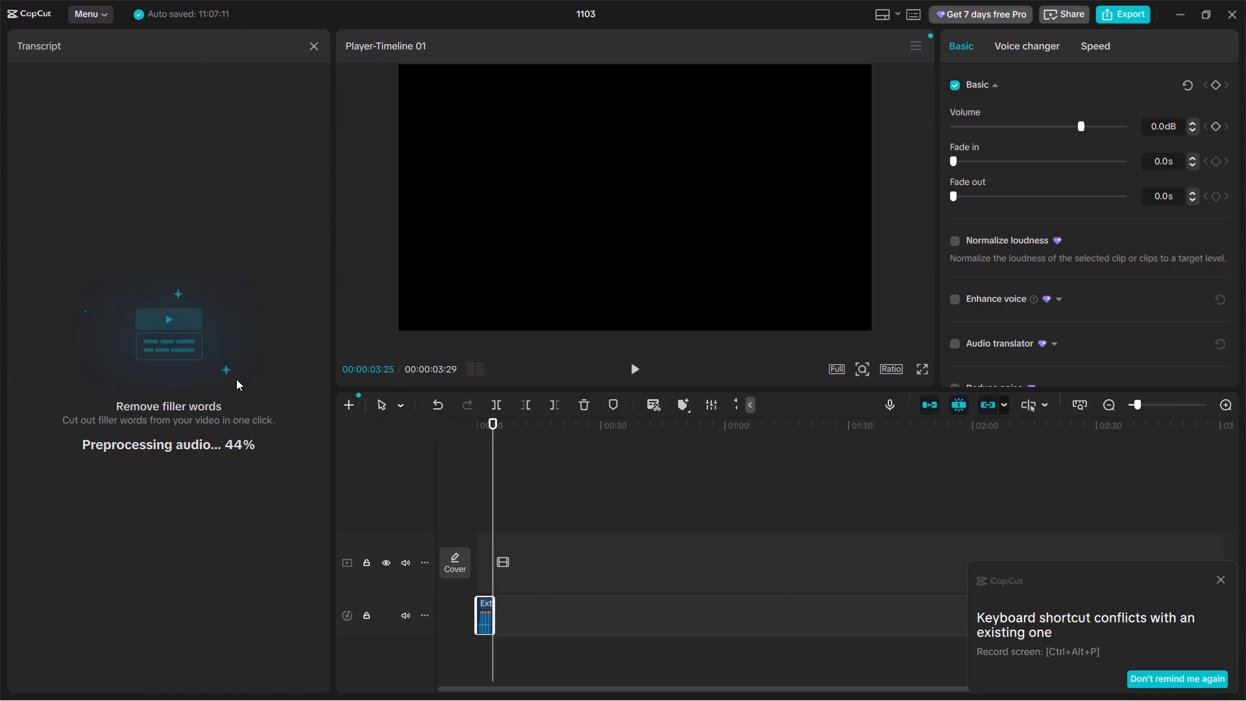
{"action": "left_click", "coordinate": [304, 45]}
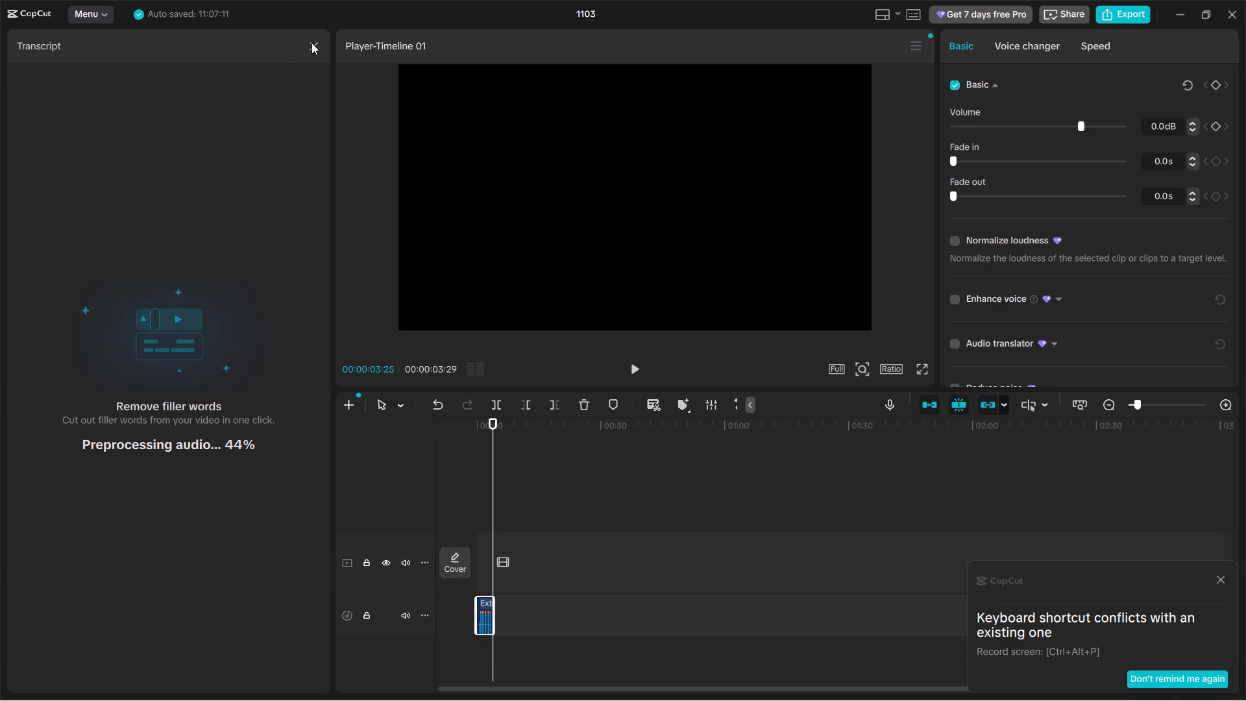
{"action": "left_click", "coordinate": [311, 43]}
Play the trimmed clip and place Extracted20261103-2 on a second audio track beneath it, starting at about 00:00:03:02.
{"action": "left_click_drag", "start_coordinate": [164, 419], "coordinate": [25, 445]}
{"action": "key", "text": "space"}
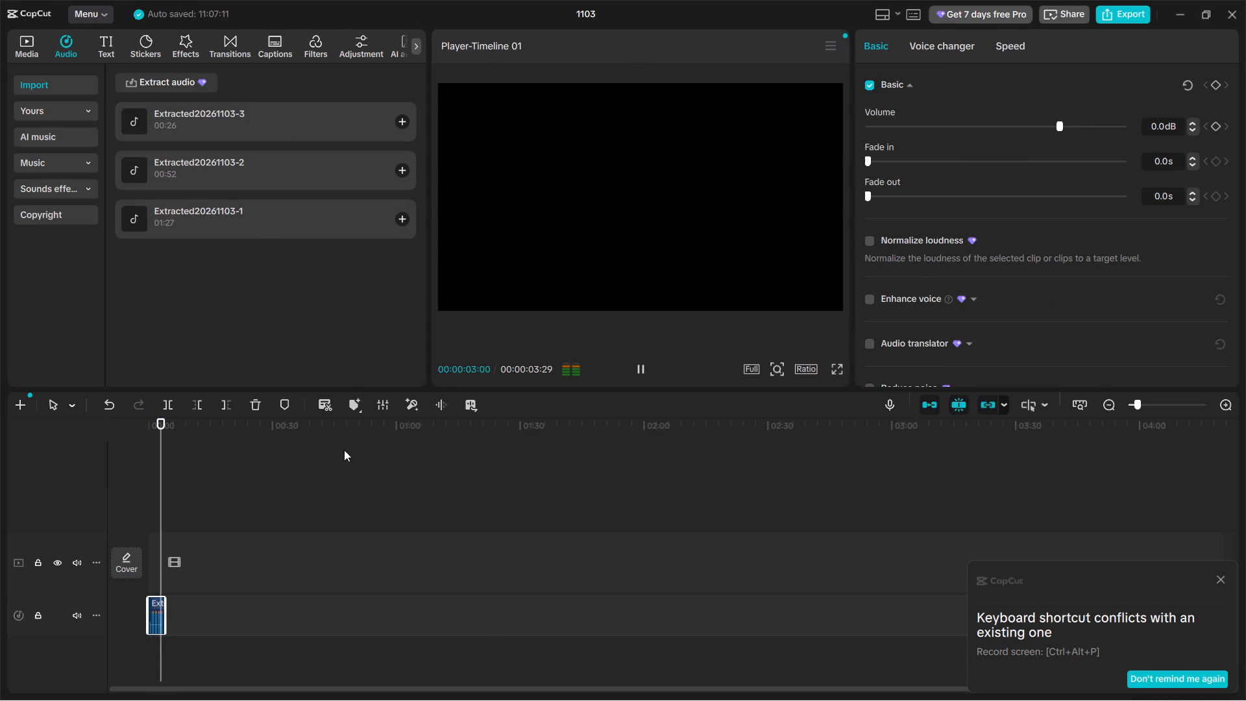
{"action": "key", "text": "space"}
{"action": "double_click", "coordinate": [165, 132]}
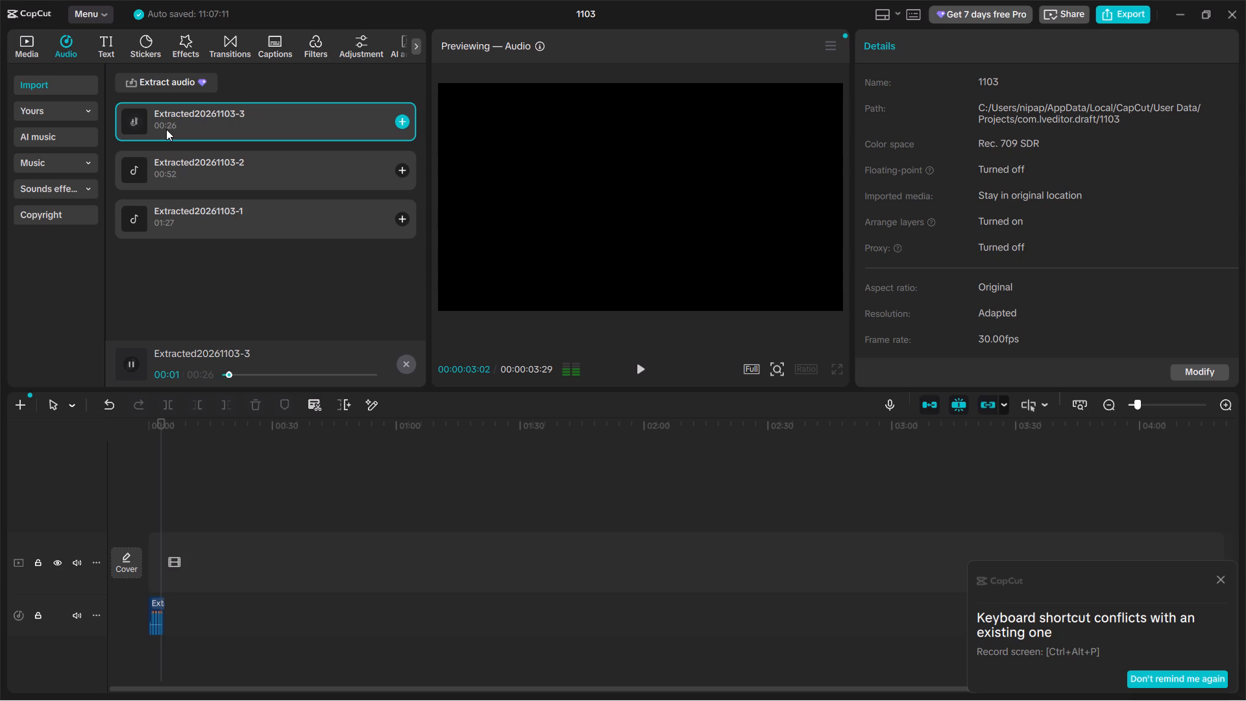
{"action": "left_click", "coordinate": [169, 174]}
{"action": "left_click_drag", "start_coordinate": [169, 174], "coordinate": [153, 624]}
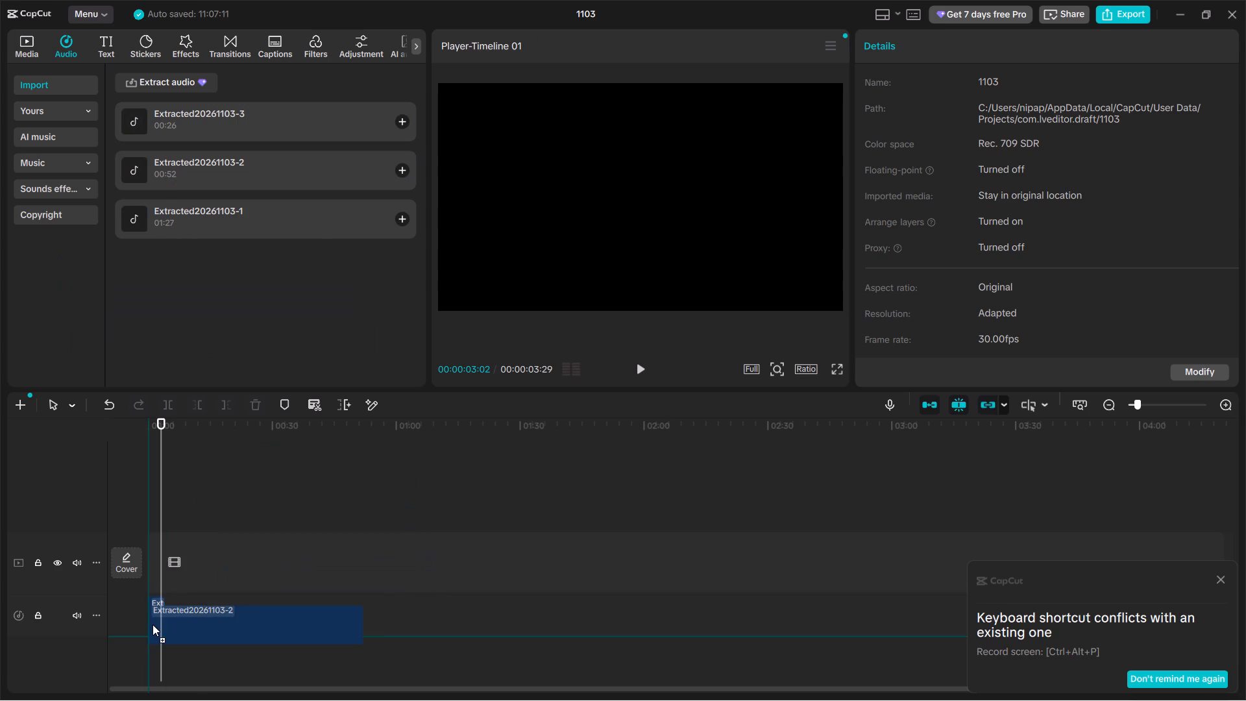
{"action": "left_click_drag", "start_coordinate": [153, 624], "coordinate": [158, 619]}
{"action": "left_click_drag", "start_coordinate": [186, 629], "coordinate": [200, 596]}
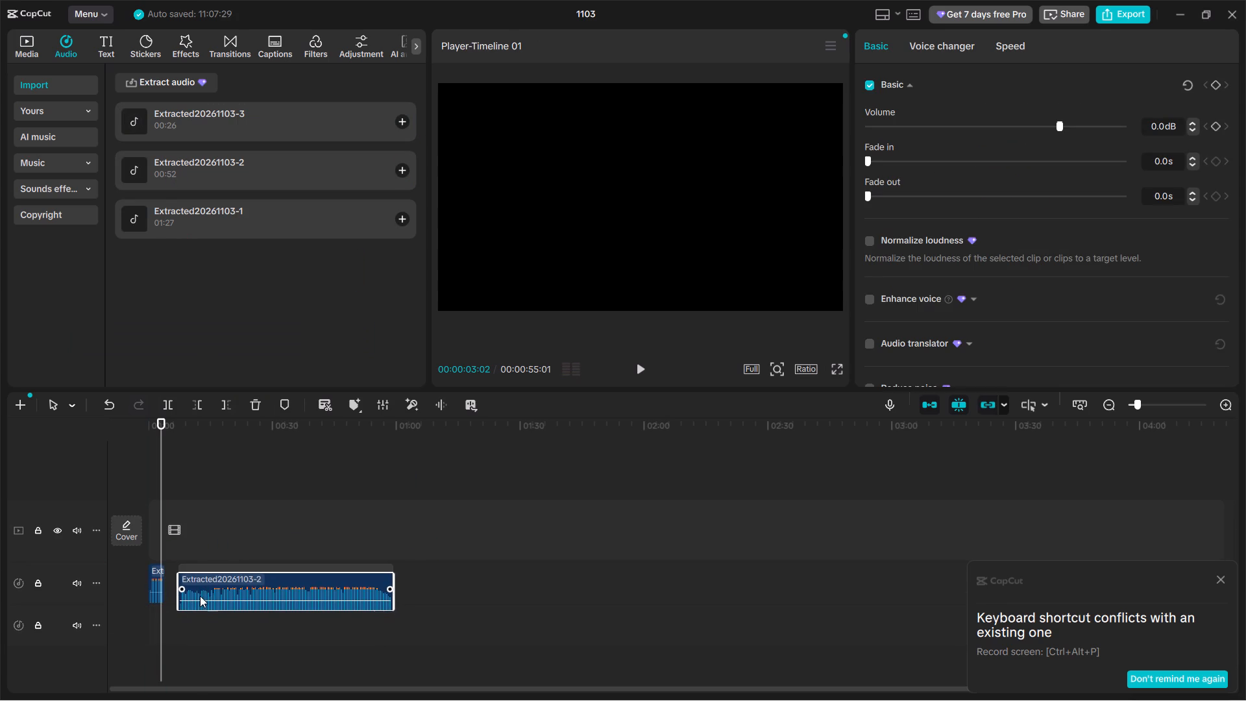
{"action": "left_click_drag", "start_coordinate": [200, 596], "coordinate": [193, 596]}
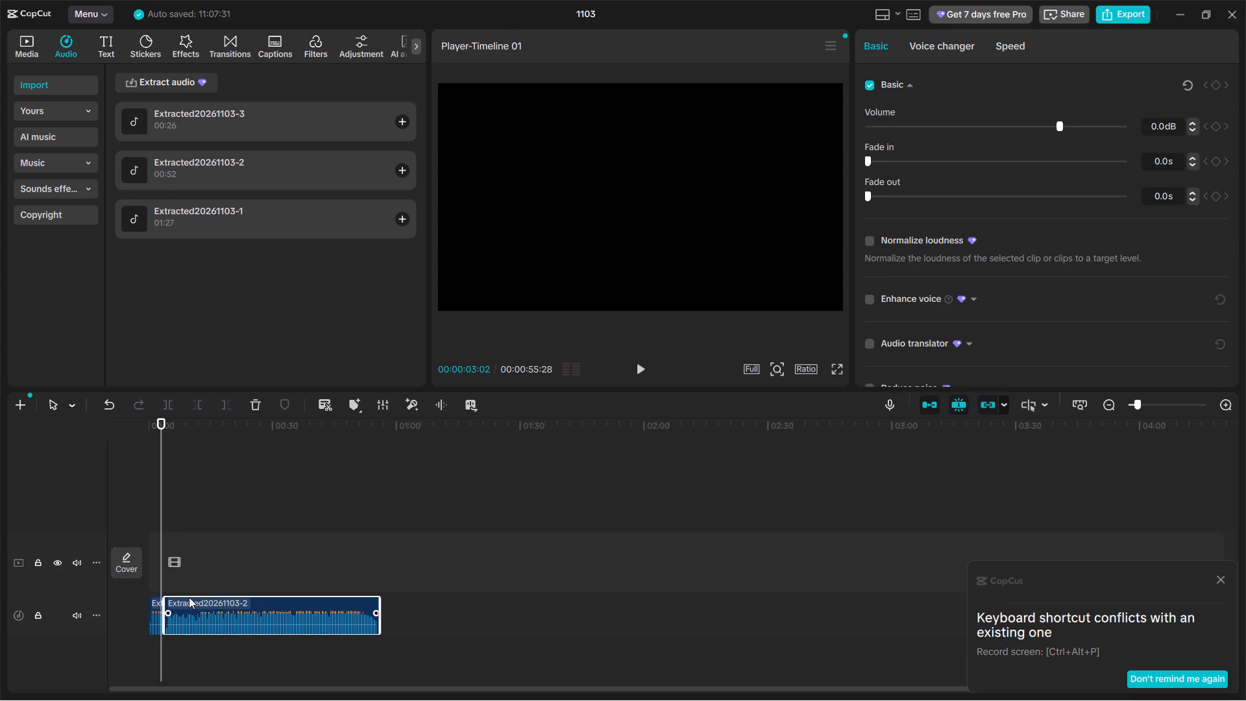
{"action": "left_click_drag", "start_coordinate": [189, 597], "coordinate": [193, 629]}
{"action": "left_click_drag", "start_coordinate": [206, 605], "coordinate": [203, 641]}
{"action": "scroll", "coordinate": [208, 581], "scroll_direction": "up", "scroll_amount": 3}
{"action": "scroll", "coordinate": [208, 579], "scroll_direction": "down", "scroll_amount": 2}
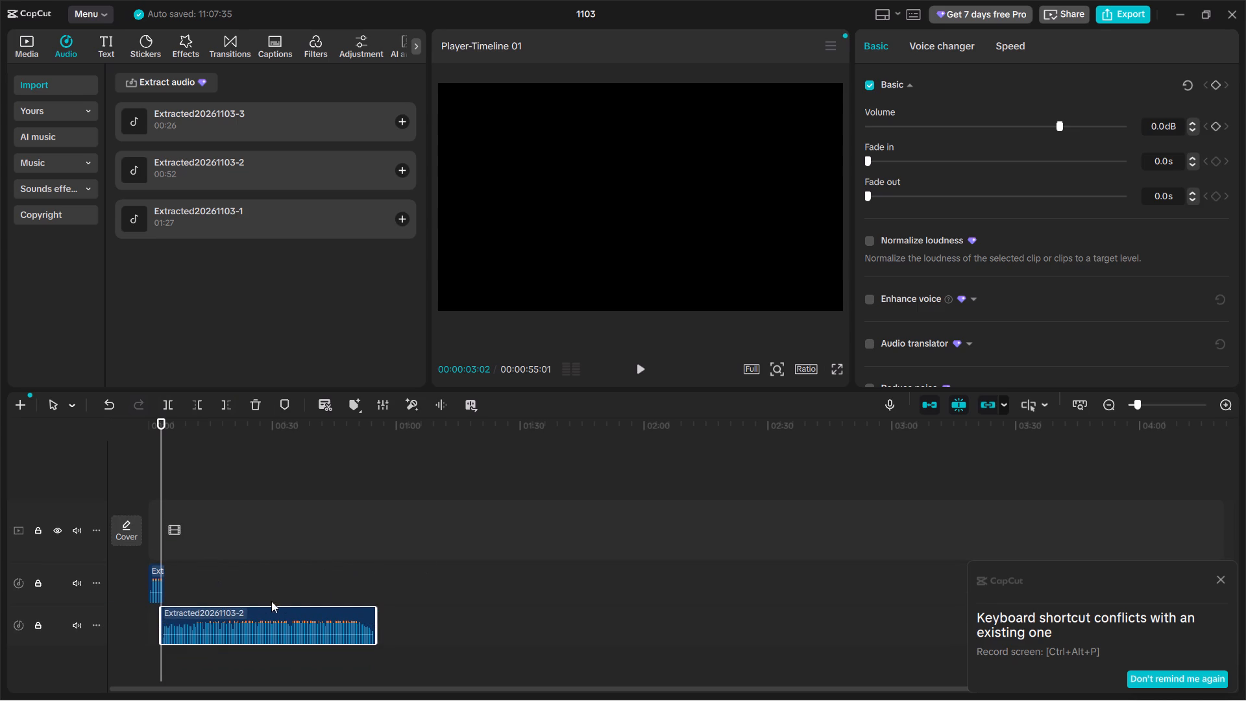
{"action": "scroll", "coordinate": [243, 598], "scroll_direction": "up", "scroll_amount": 6}
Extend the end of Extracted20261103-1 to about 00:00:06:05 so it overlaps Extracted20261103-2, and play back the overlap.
{"action": "left_click_drag", "start_coordinate": [159, 424], "coordinate": [221, 423]}
{"action": "scroll", "coordinate": [265, 517], "scroll_direction": "up", "scroll_amount": 7}
{"action": "left_click", "coordinate": [161, 586]}
{"action": "left_click", "coordinate": [204, 582]}
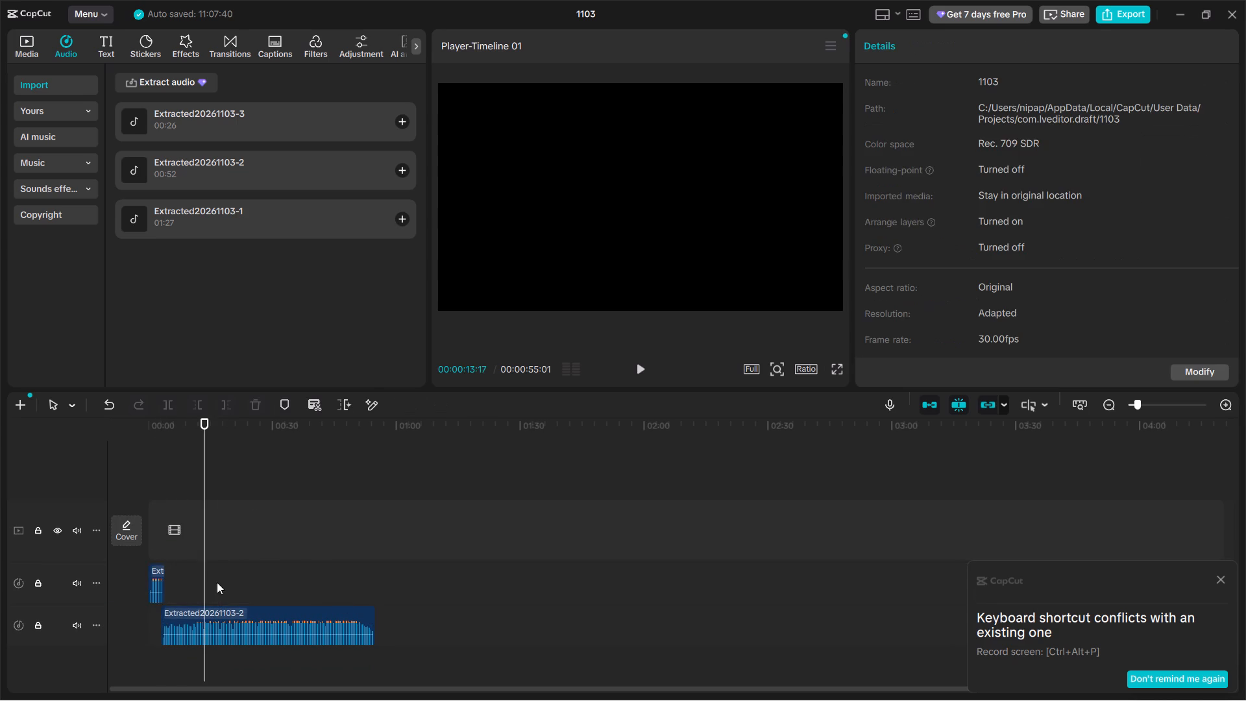
{"action": "left_click", "coordinate": [162, 581]}
{"action": "left_click_drag", "start_coordinate": [162, 580], "coordinate": [173, 580]}
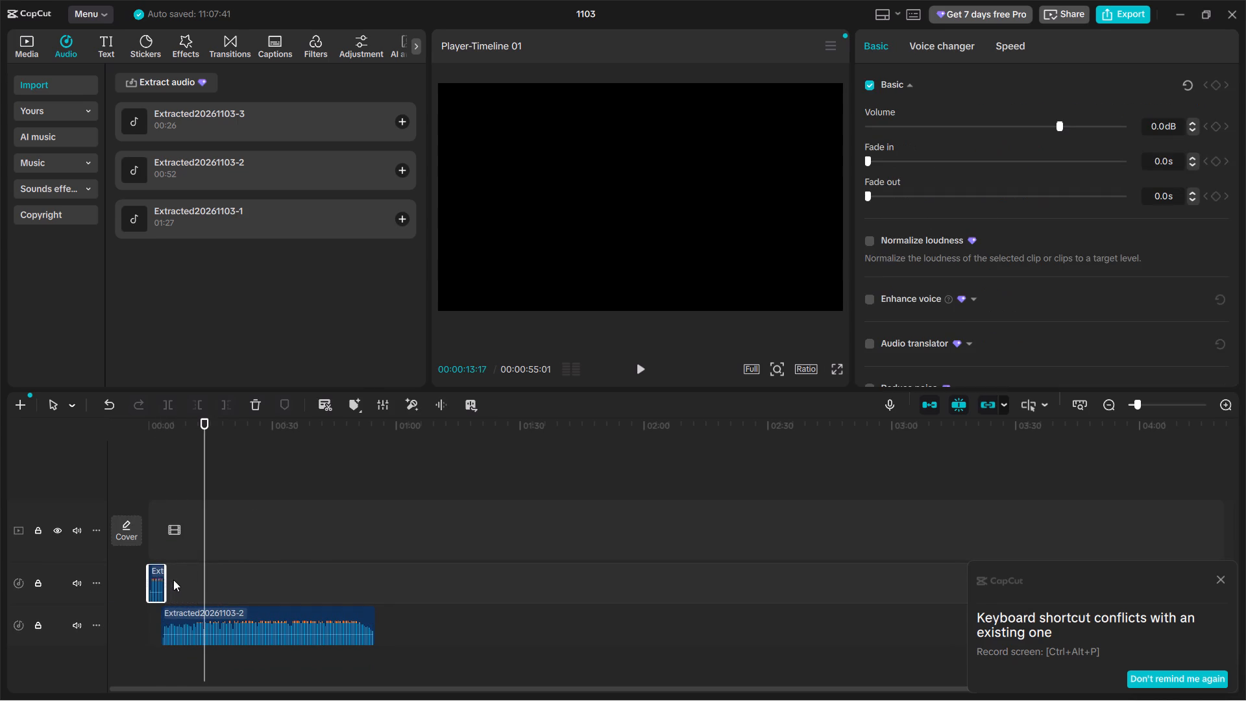
{"action": "left_click_drag", "start_coordinate": [166, 574], "coordinate": [174, 574]}
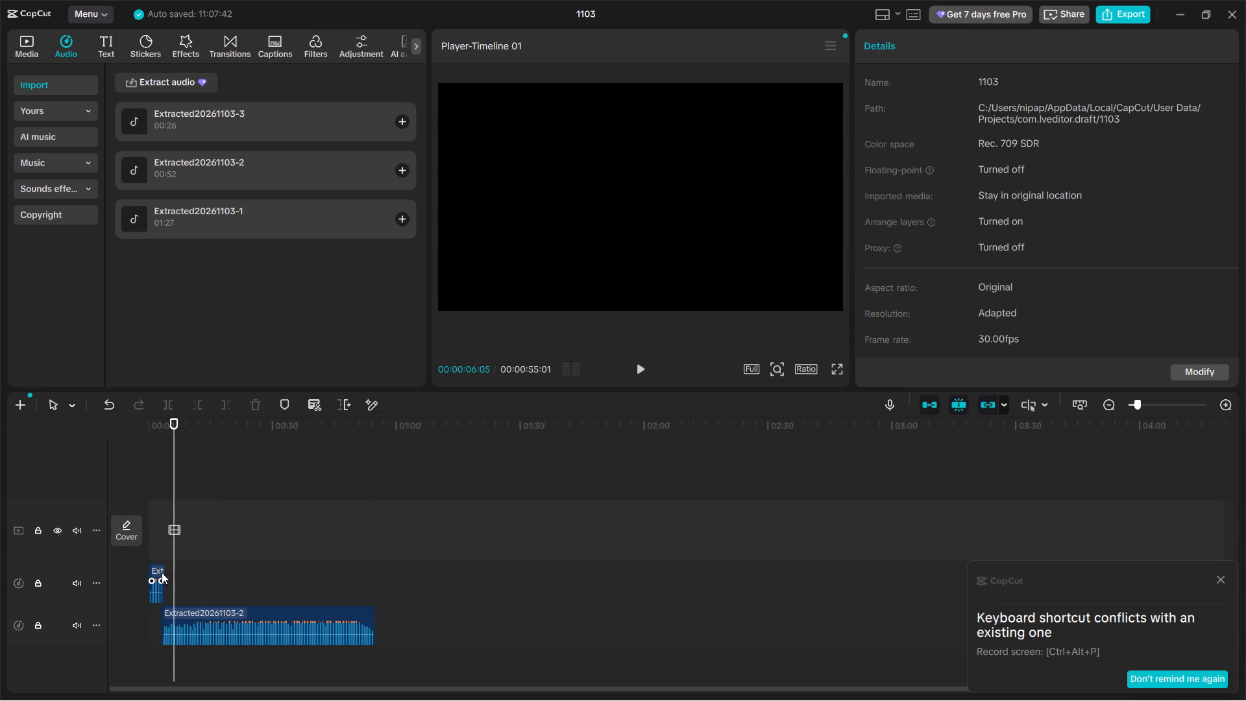
{"action": "left_click", "coordinate": [162, 572]}
{"action": "left_click_drag", "start_coordinate": [163, 588], "coordinate": [167, 589]}
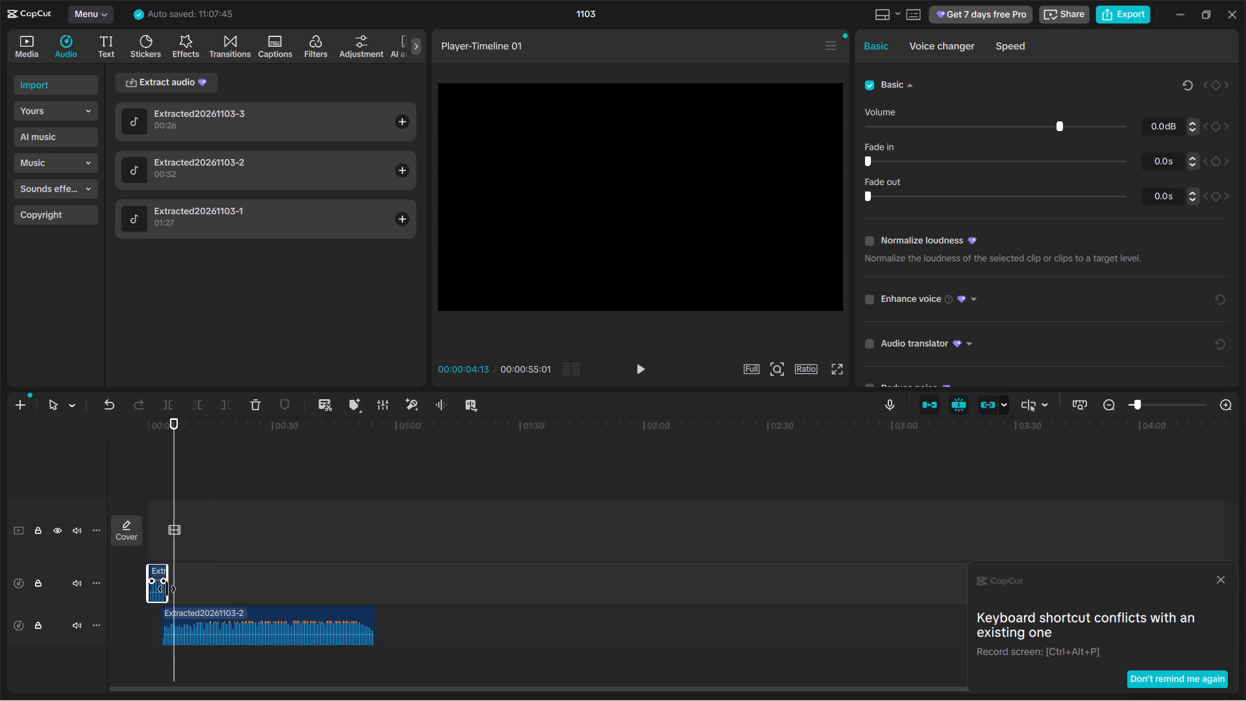
{"action": "left_click_drag", "start_coordinate": [167, 589], "coordinate": [172, 589]}
{"action": "left_click_drag", "start_coordinate": [175, 419], "coordinate": [57, 434]}
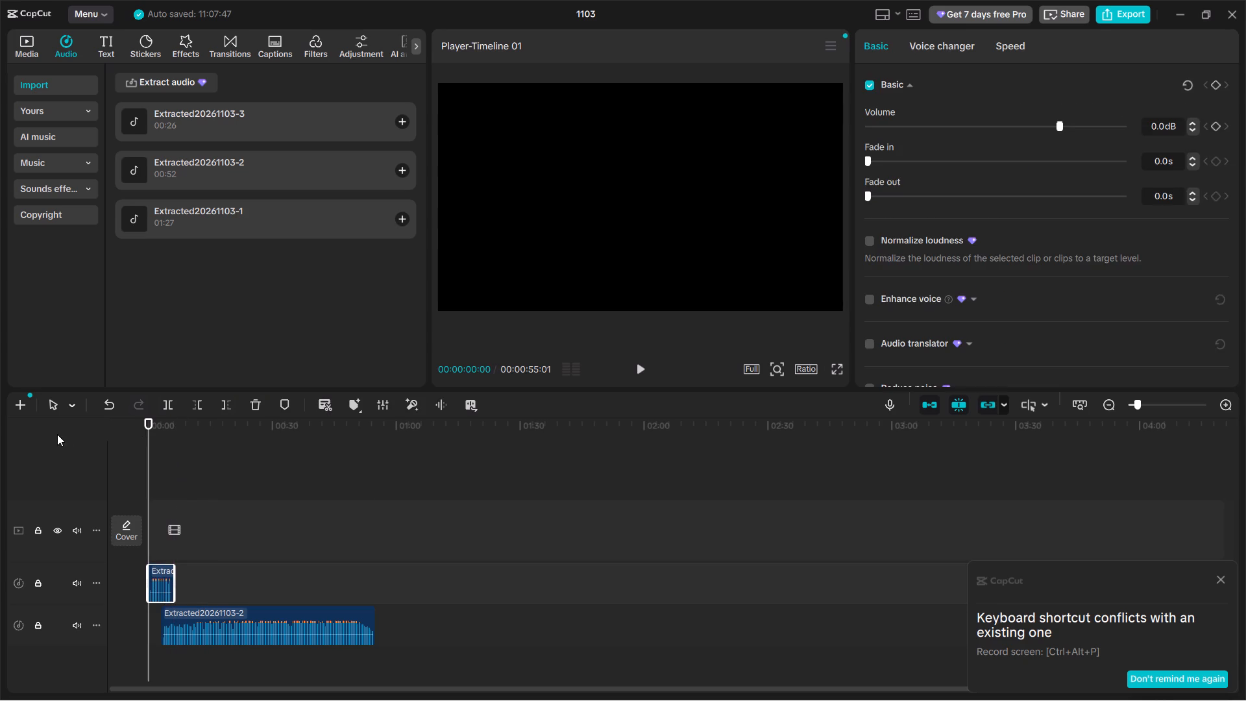
{"action": "key", "text": "space"}
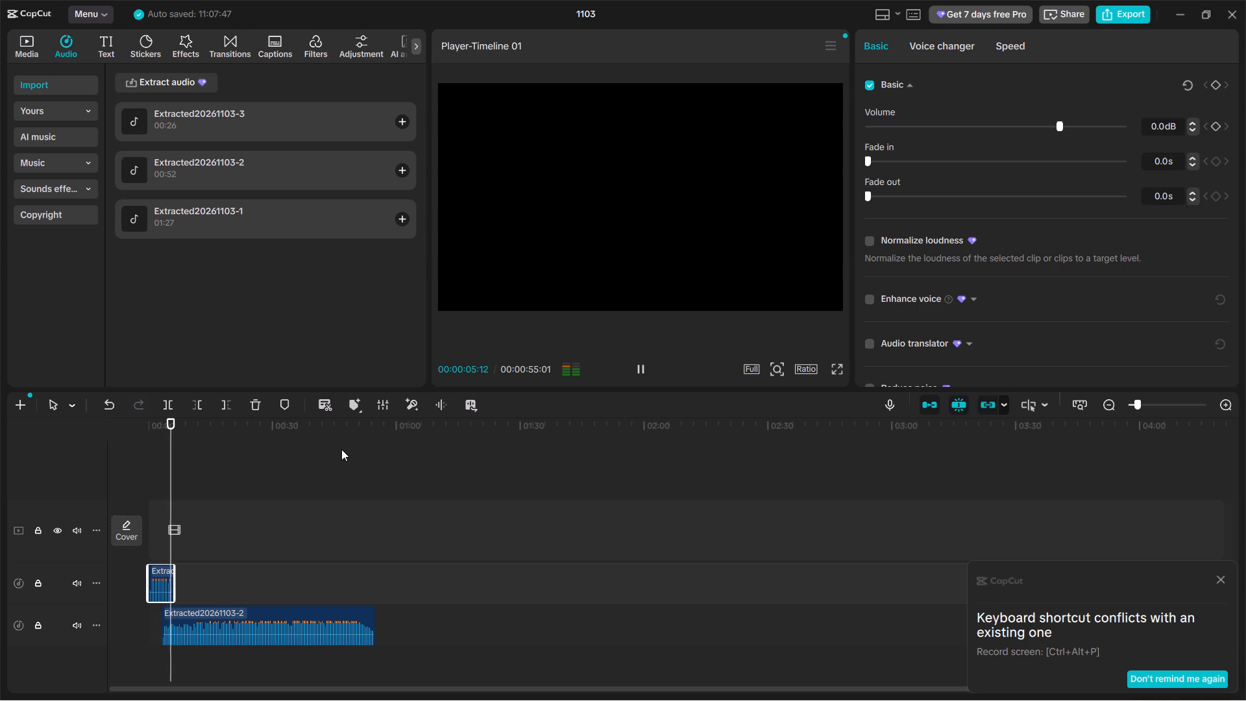
{"action": "key", "text": "space"}
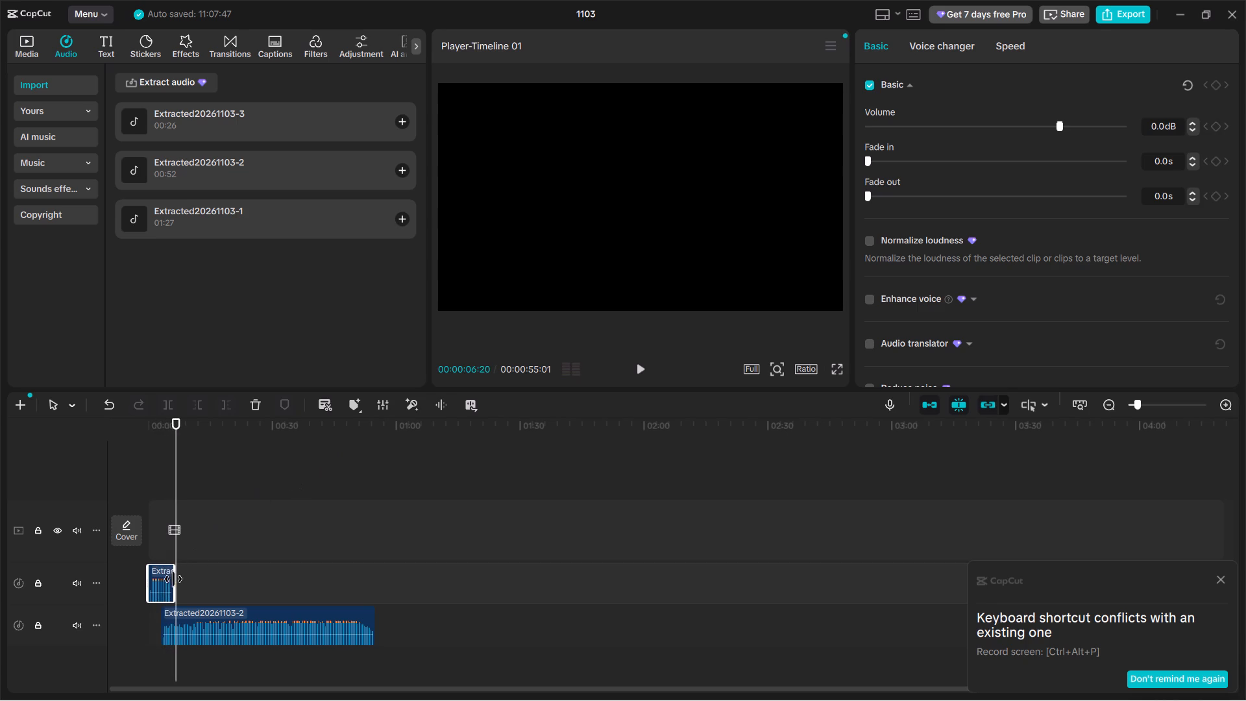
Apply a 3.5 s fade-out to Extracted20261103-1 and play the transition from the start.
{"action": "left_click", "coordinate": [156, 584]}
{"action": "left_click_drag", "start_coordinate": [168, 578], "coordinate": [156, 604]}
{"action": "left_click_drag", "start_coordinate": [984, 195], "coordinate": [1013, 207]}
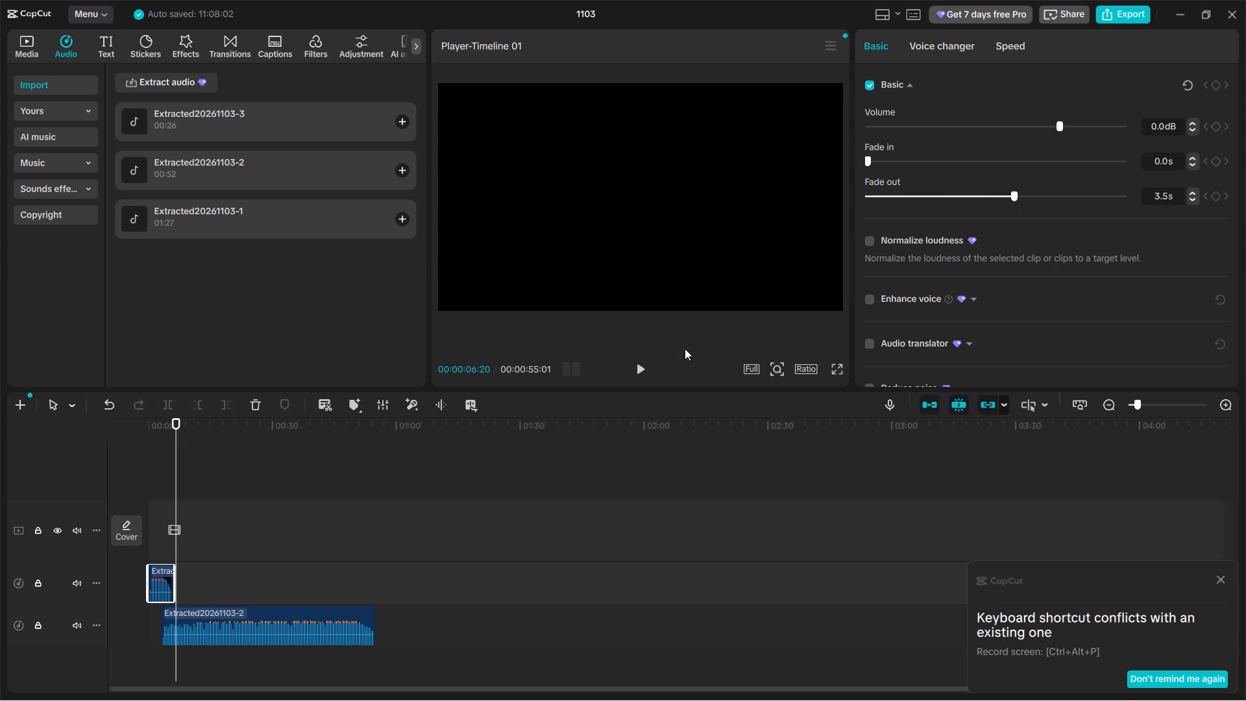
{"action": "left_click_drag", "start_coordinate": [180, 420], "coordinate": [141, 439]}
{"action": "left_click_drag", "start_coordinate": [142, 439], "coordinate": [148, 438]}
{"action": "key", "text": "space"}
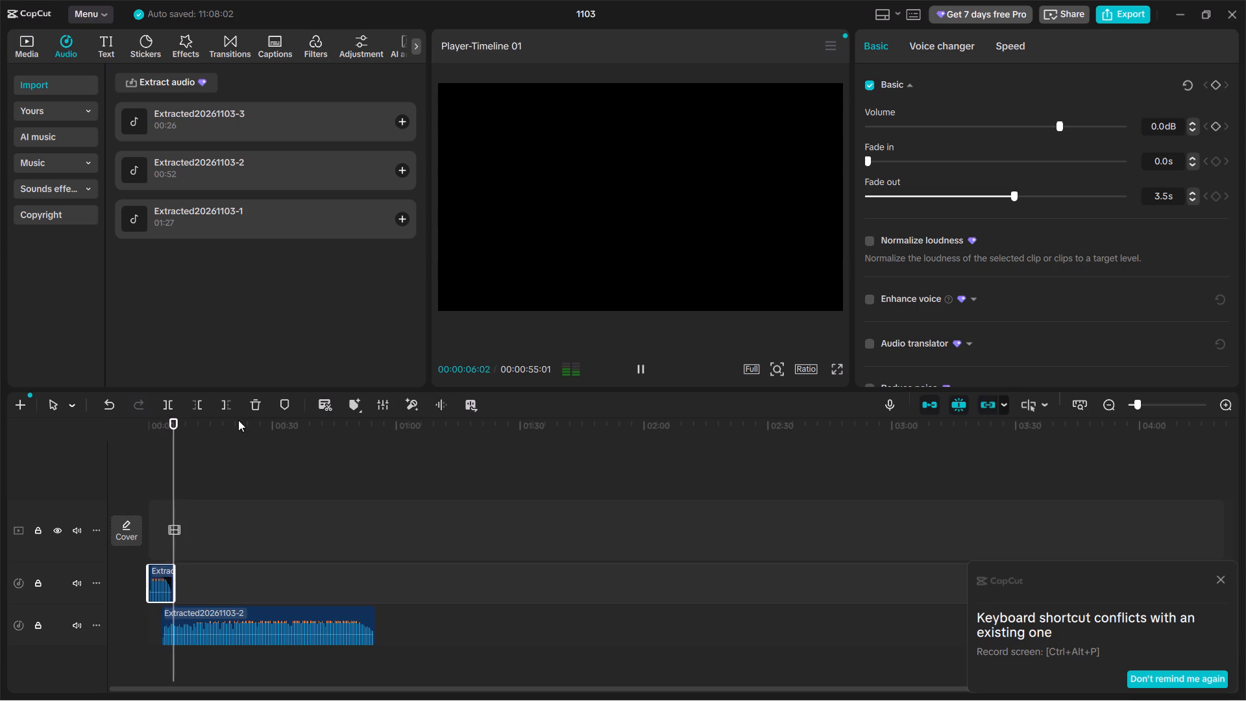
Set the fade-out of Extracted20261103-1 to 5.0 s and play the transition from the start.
{"action": "left_click", "coordinate": [155, 580]}
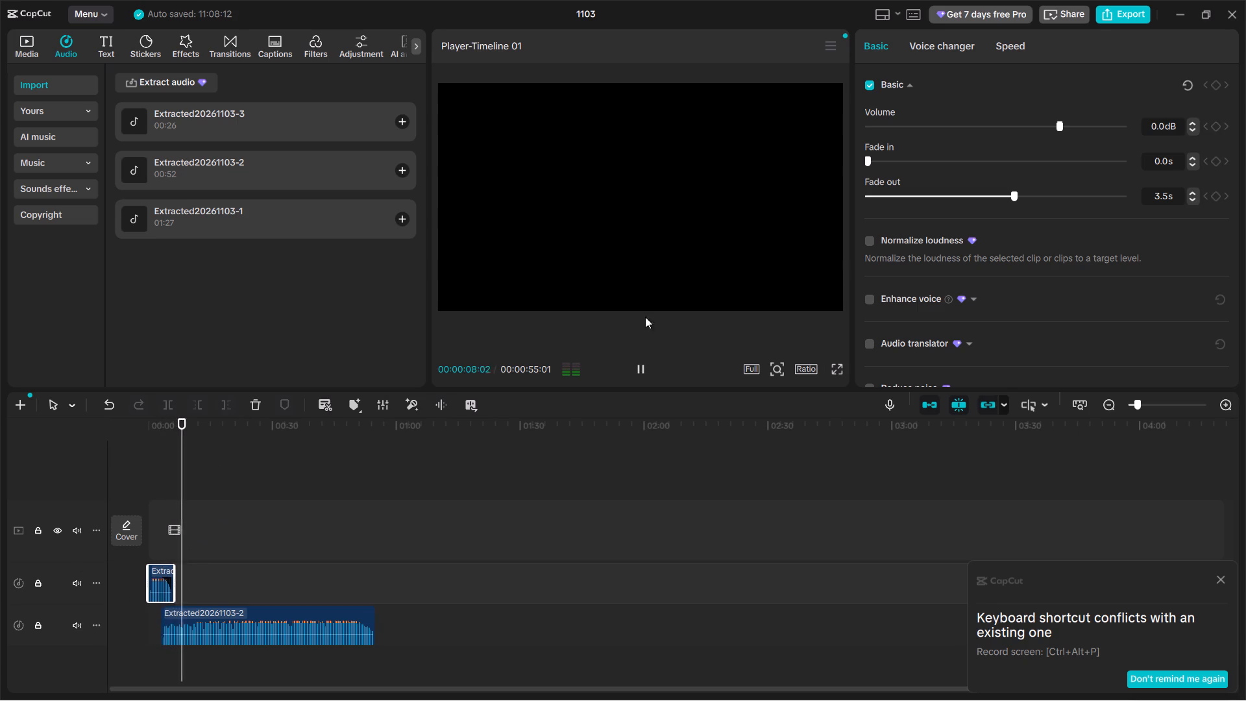
{"action": "left_click_drag", "start_coordinate": [1014, 194], "coordinate": [1062, 196]}
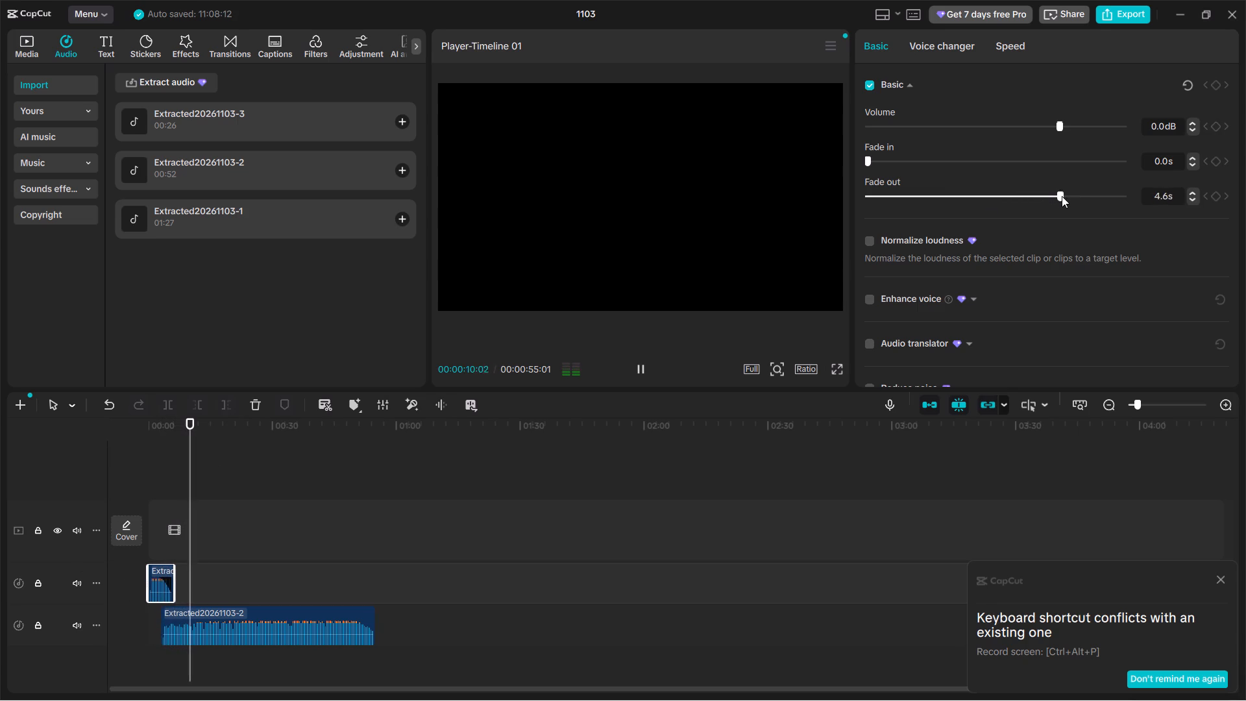
{"action": "left_click_drag", "start_coordinate": [1062, 196], "coordinate": [1075, 196]}
{"action": "left_click_drag", "start_coordinate": [203, 420], "coordinate": [95, 436]}
{"action": "key", "text": "space"}
{"action": "key", "text": "space"}
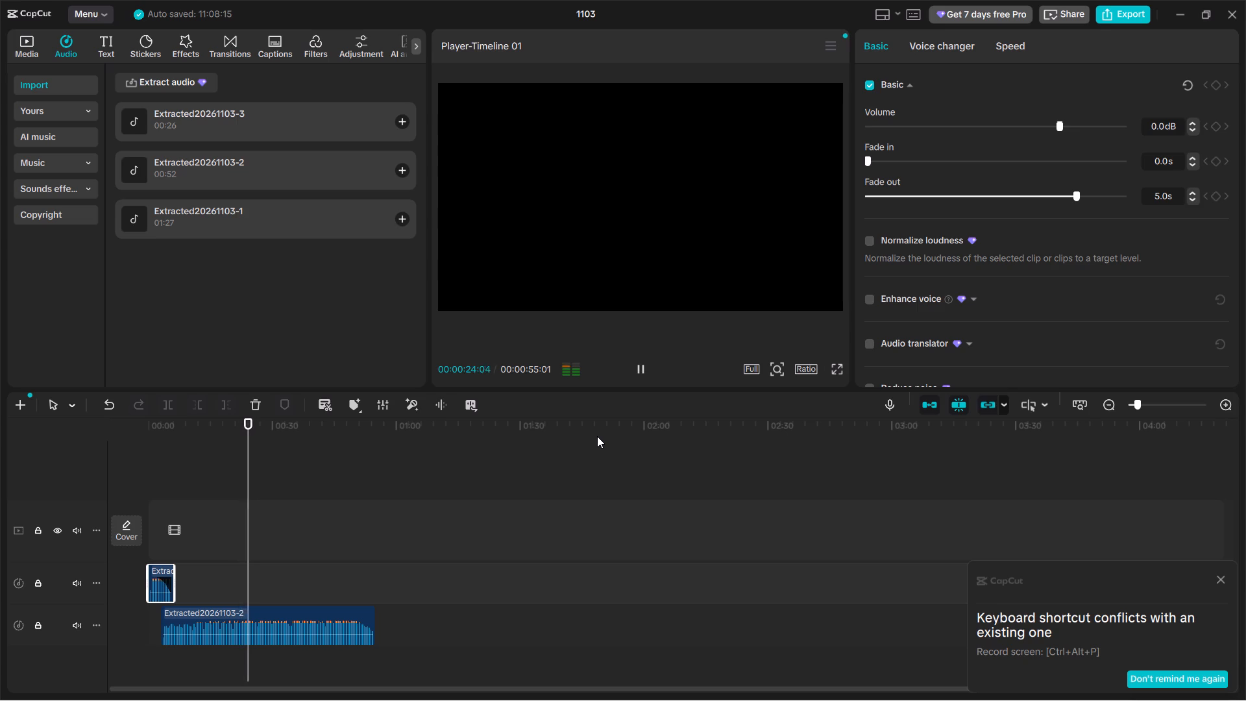
Dismiss the keyboard shortcut conflict notice.
{"action": "left_click", "coordinate": [1217, 577]}
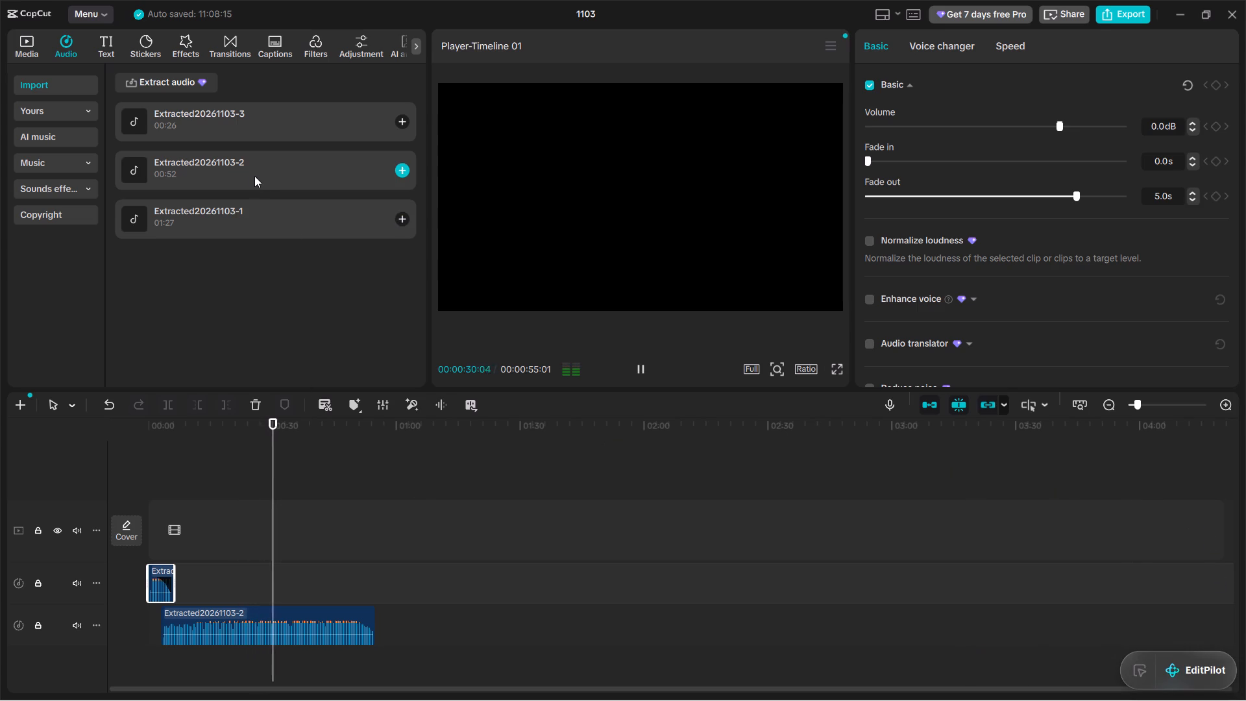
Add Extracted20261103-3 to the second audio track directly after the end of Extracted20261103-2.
{"action": "left_click_drag", "start_coordinate": [201, 206], "coordinate": [242, 227]}
{"action": "left_click", "coordinate": [198, 116]}
{"action": "left_click_drag", "start_coordinate": [201, 123], "coordinate": [501, 366]}
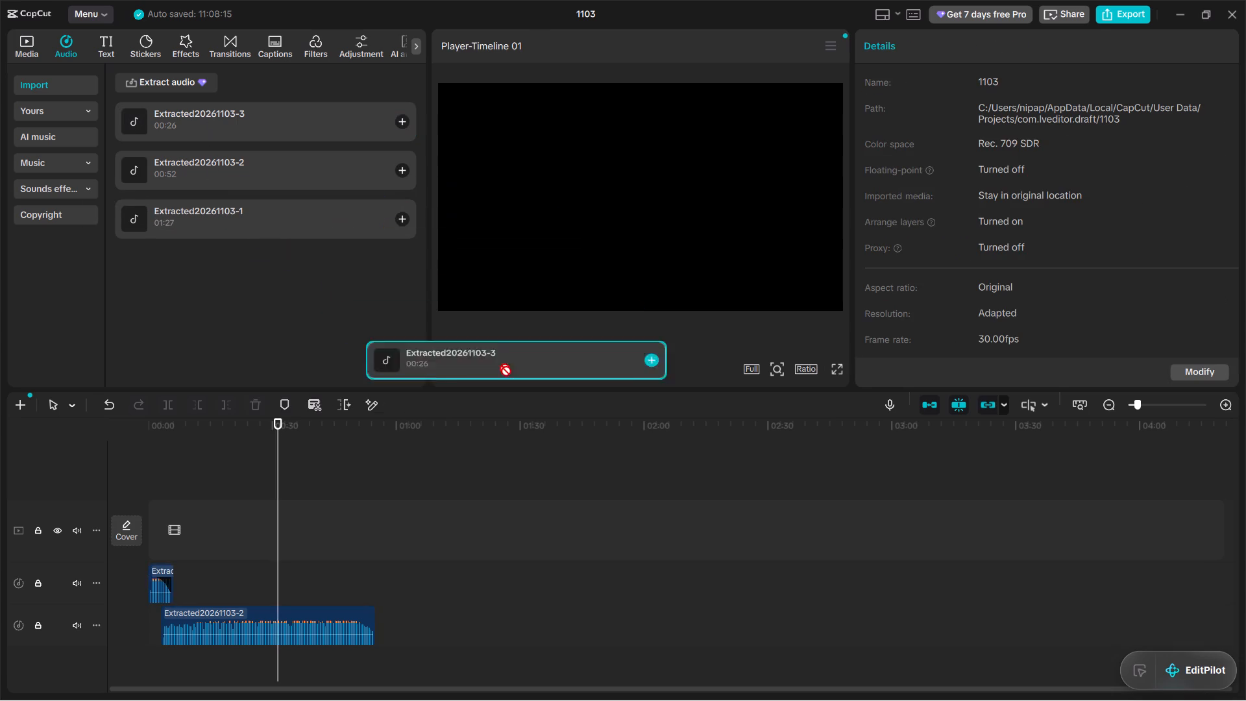
{"action": "left_click_drag", "start_coordinate": [501, 366], "coordinate": [376, 628]}
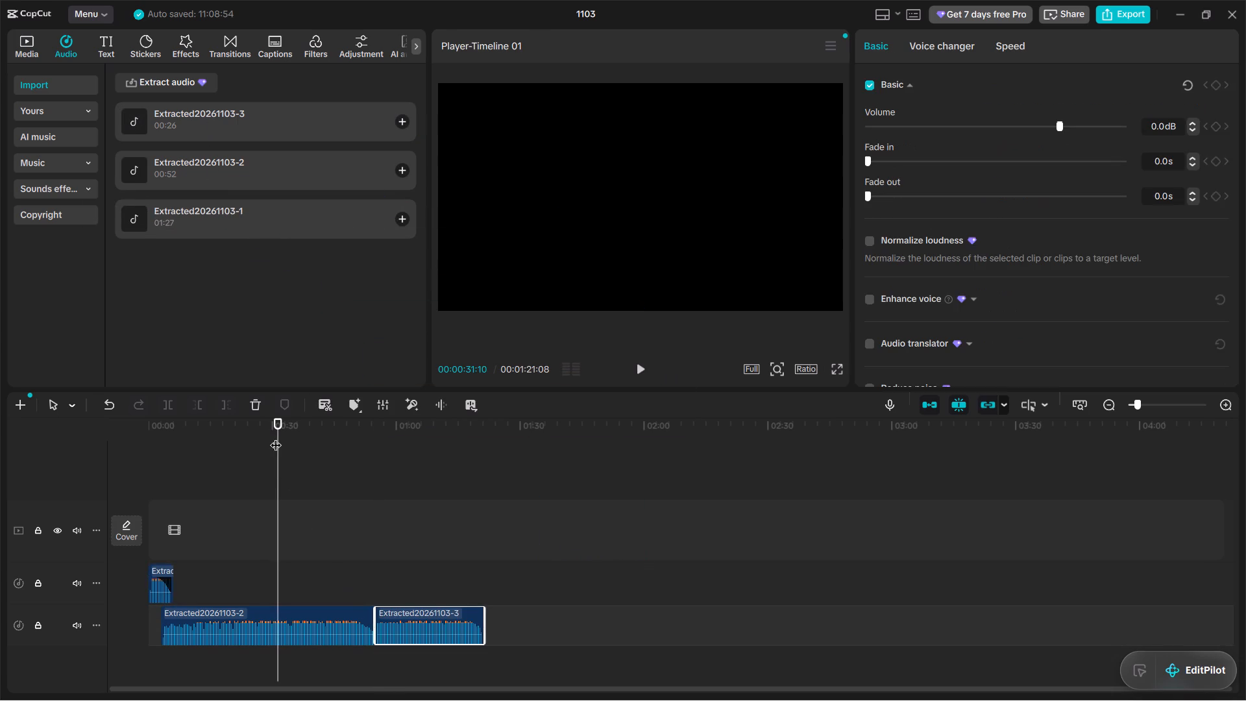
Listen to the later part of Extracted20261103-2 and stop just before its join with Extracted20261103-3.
{"action": "left_click_drag", "start_coordinate": [275, 430], "coordinate": [313, 436]}
{"action": "left_click", "coordinate": [643, 364]}
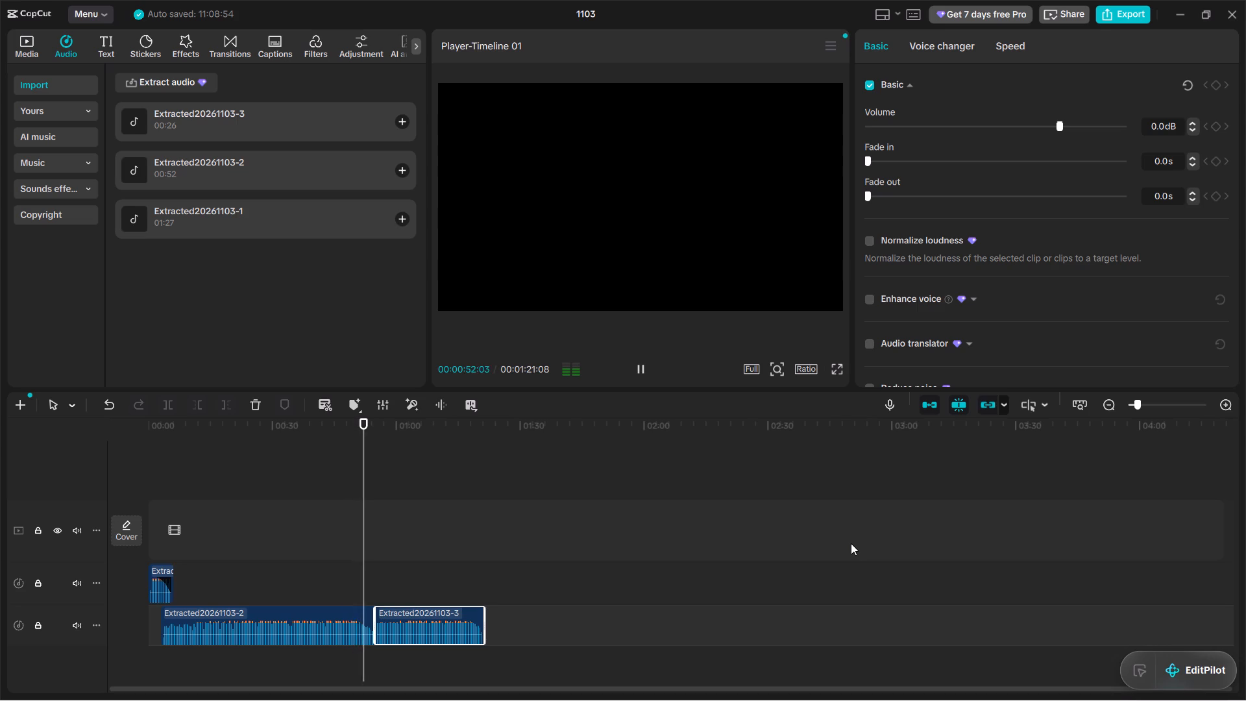
{"action": "key", "text": "space"}
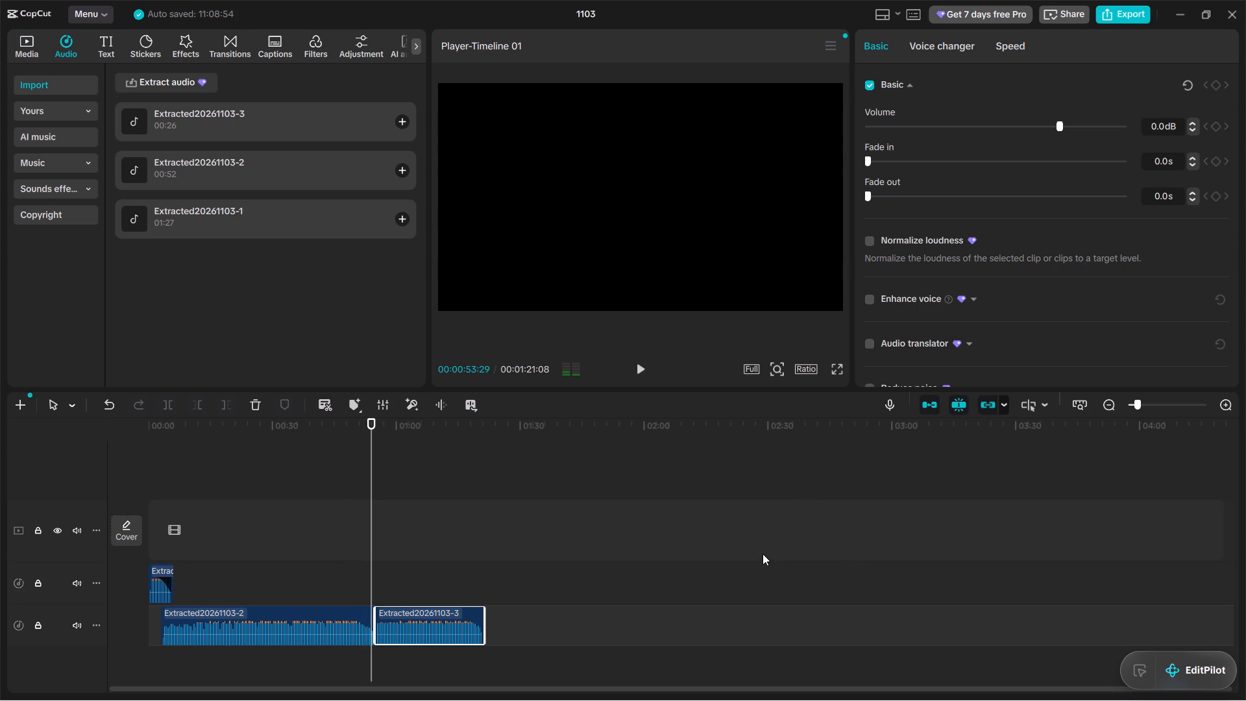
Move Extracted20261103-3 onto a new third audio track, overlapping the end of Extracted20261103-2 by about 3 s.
{"action": "left_click_drag", "start_coordinate": [405, 626], "coordinate": [395, 668]}
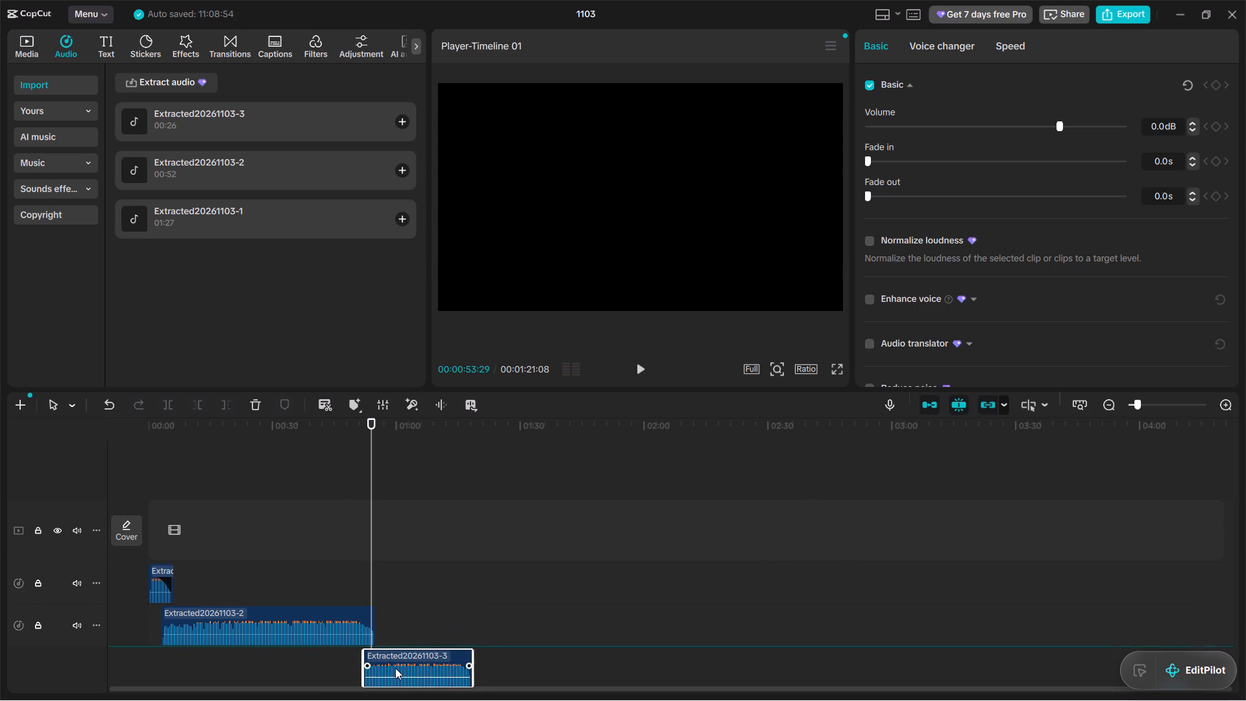
{"action": "left_click_drag", "start_coordinate": [395, 668], "coordinate": [393, 670]}
{"action": "scroll", "coordinate": [473, 606], "scroll_direction": "down", "scroll_amount": 4}
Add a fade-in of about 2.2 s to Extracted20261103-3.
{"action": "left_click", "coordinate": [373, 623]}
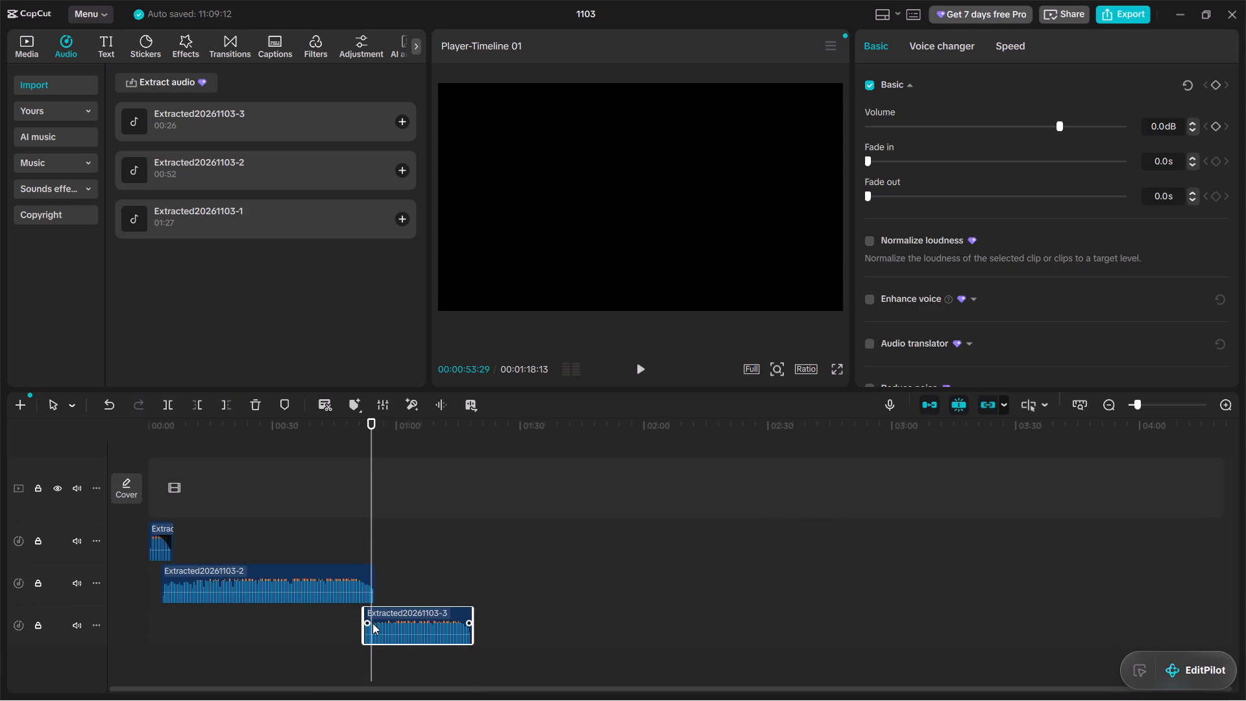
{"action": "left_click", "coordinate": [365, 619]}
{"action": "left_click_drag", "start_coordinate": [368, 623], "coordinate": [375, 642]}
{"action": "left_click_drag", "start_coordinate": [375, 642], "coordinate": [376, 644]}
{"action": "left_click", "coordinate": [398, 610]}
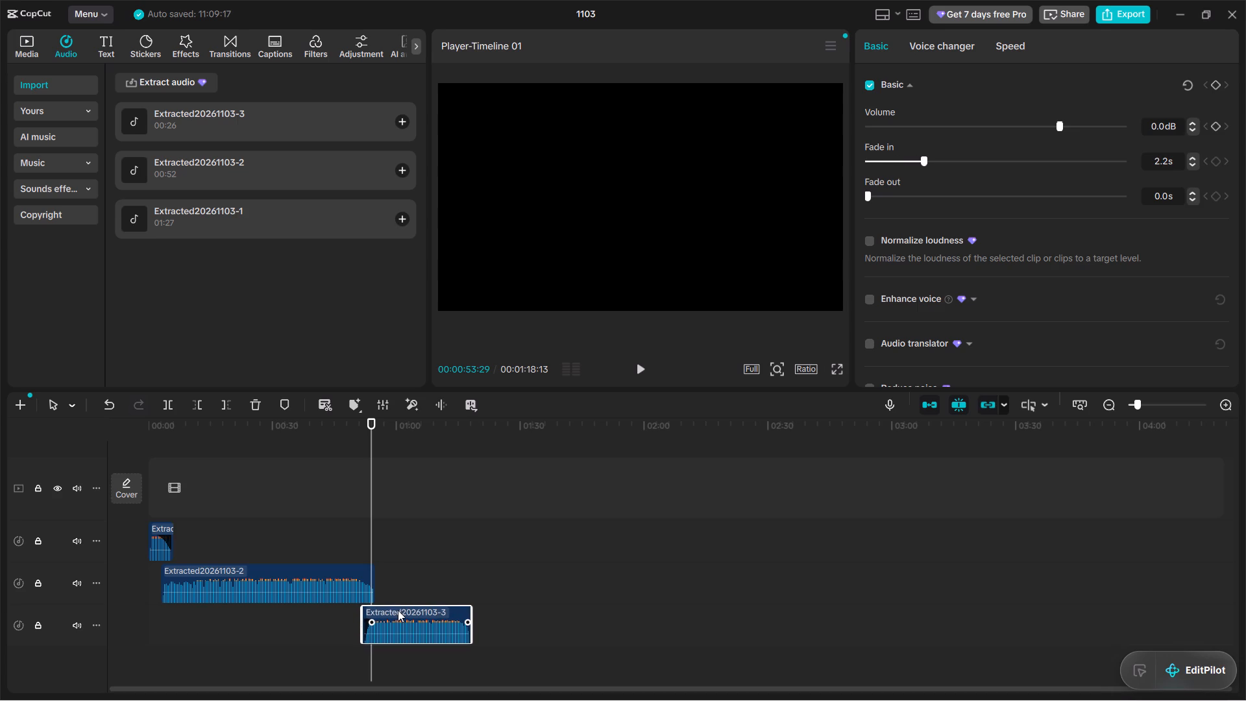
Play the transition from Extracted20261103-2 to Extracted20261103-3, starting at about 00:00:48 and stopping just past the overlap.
{"action": "left_click_drag", "start_coordinate": [371, 424], "coordinate": [350, 430]}
{"action": "key", "text": "c"}
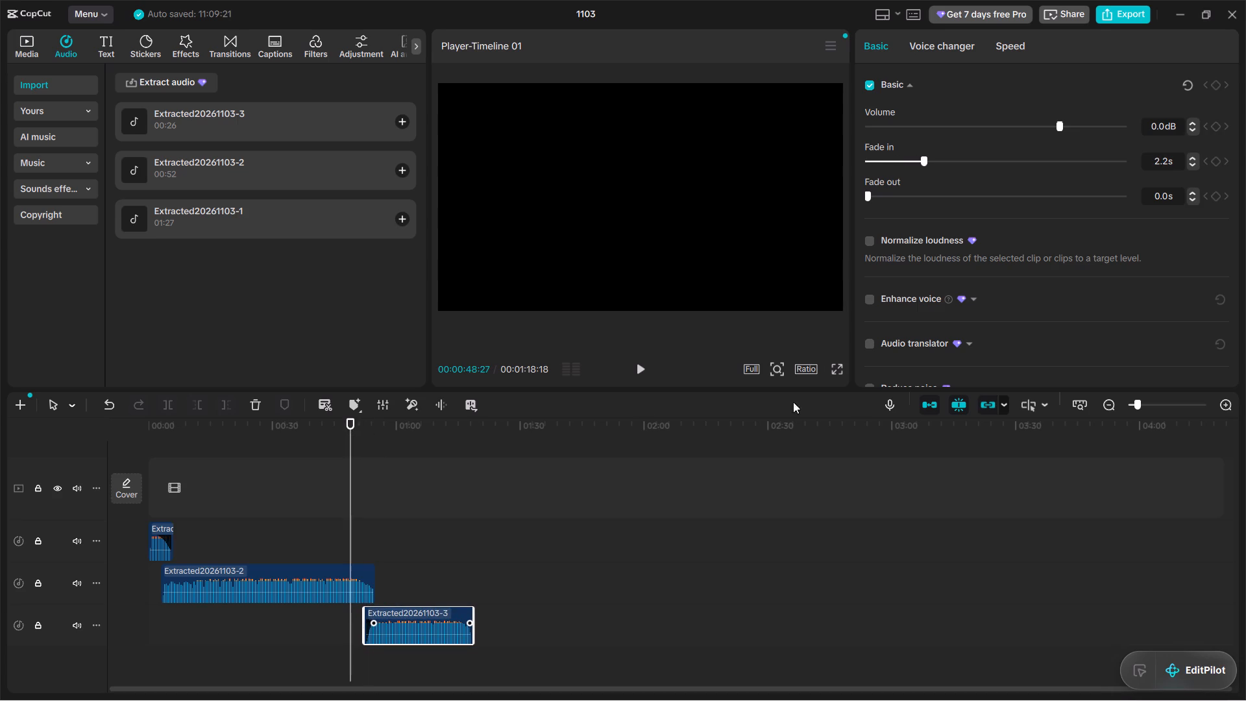
{"action": "key", "text": "space"}
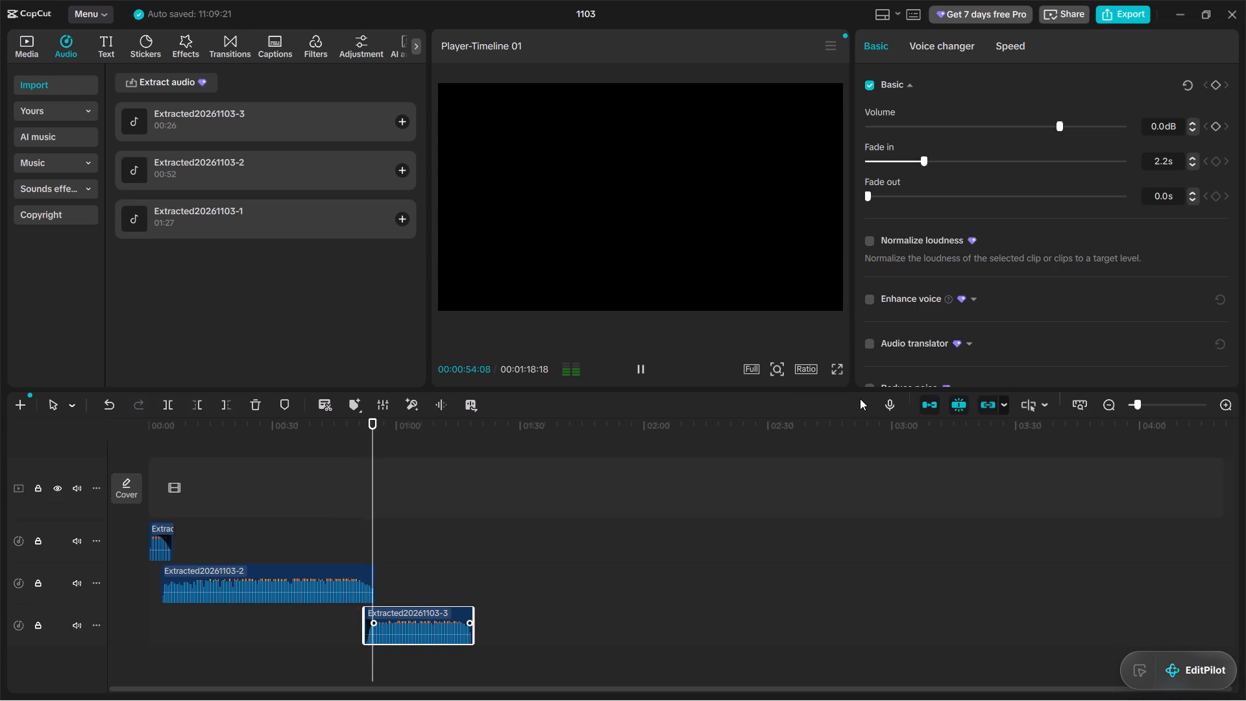
{"action": "key", "text": "space"}
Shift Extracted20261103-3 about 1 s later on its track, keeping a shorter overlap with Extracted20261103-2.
{"action": "left_click", "coordinate": [405, 609]}
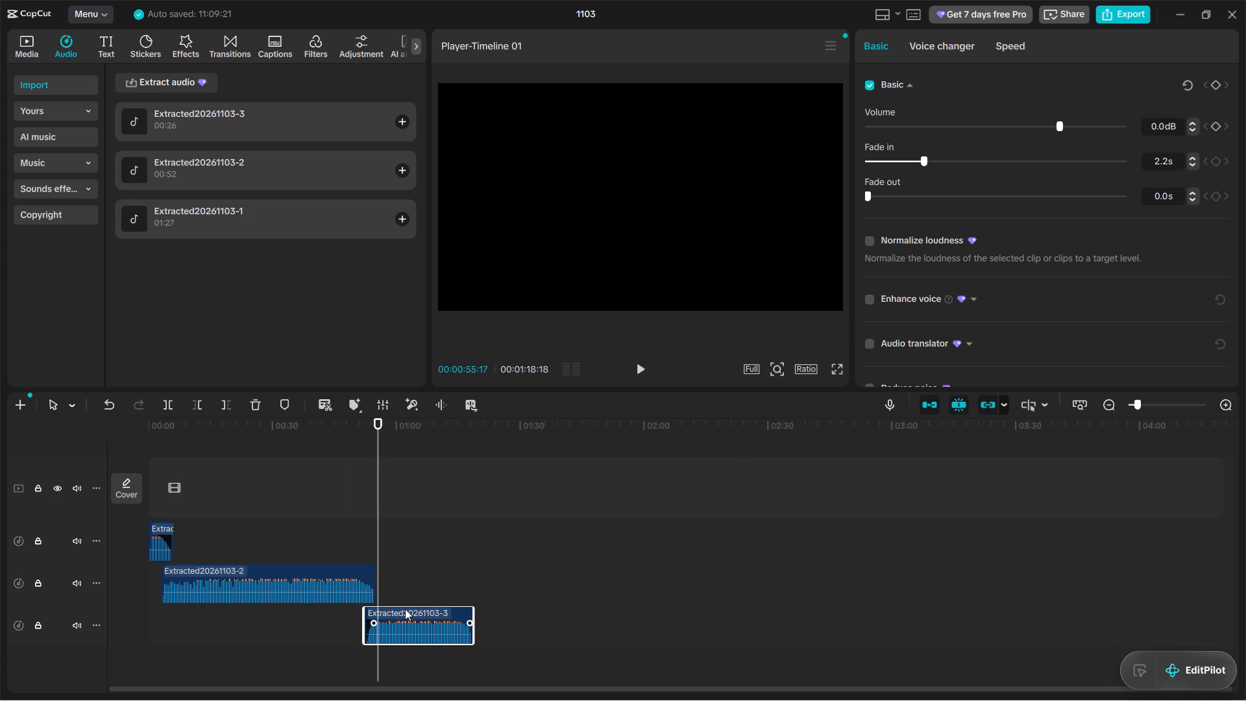
{"action": "left_click_drag", "start_coordinate": [405, 609], "coordinate": [414, 611]}
{"action": "right_click", "coordinate": [408, 610]}
{"action": "left_click", "coordinate": [333, 621]}
{"action": "left_click", "coordinate": [387, 612]}
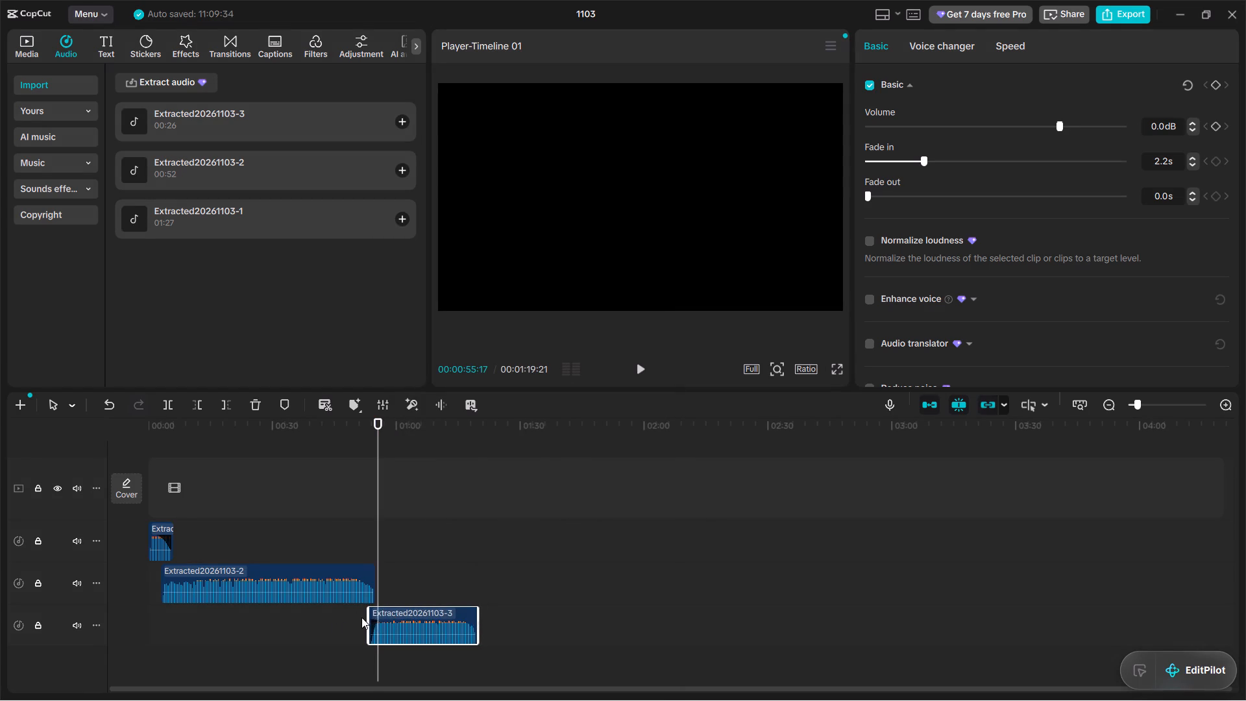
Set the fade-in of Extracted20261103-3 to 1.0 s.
{"action": "left_click_drag", "start_coordinate": [922, 159], "coordinate": [902, 163]}
{"action": "left_click_drag", "start_coordinate": [902, 163], "coordinate": [890, 164]}
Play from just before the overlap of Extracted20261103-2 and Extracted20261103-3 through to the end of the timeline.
{"action": "left_click_drag", "start_coordinate": [375, 423], "coordinate": [356, 433]}
{"action": "key", "text": "space"}
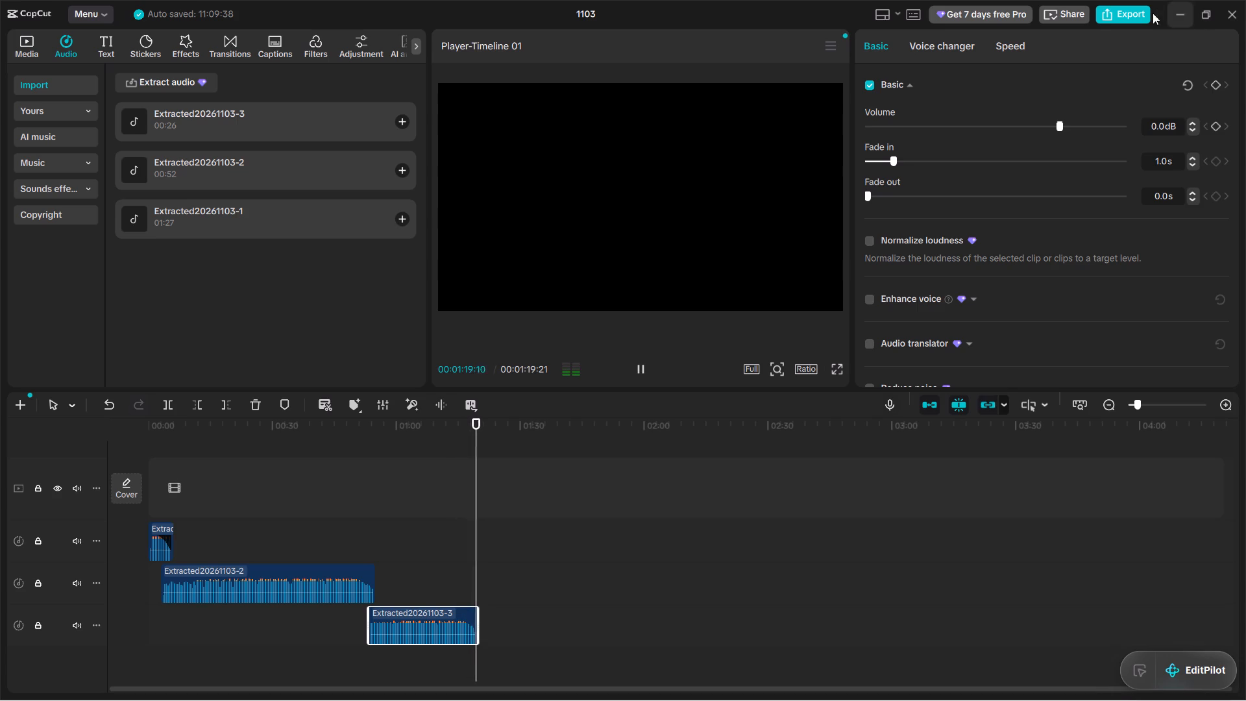
Start exporting the 1103 project.
{"action": "left_click", "coordinate": [1114, 9]}
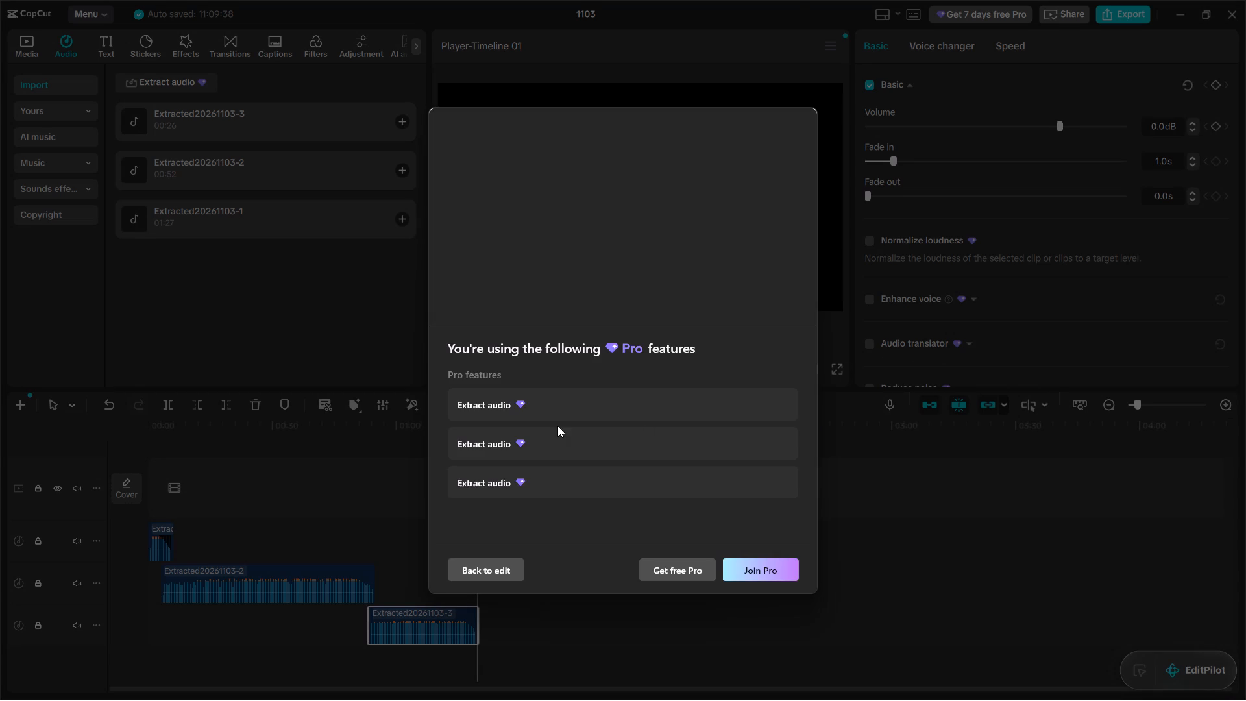
Open the free Pro offer from the export notice and read the conditions for inviting friends.
{"action": "left_click", "coordinate": [668, 572]}
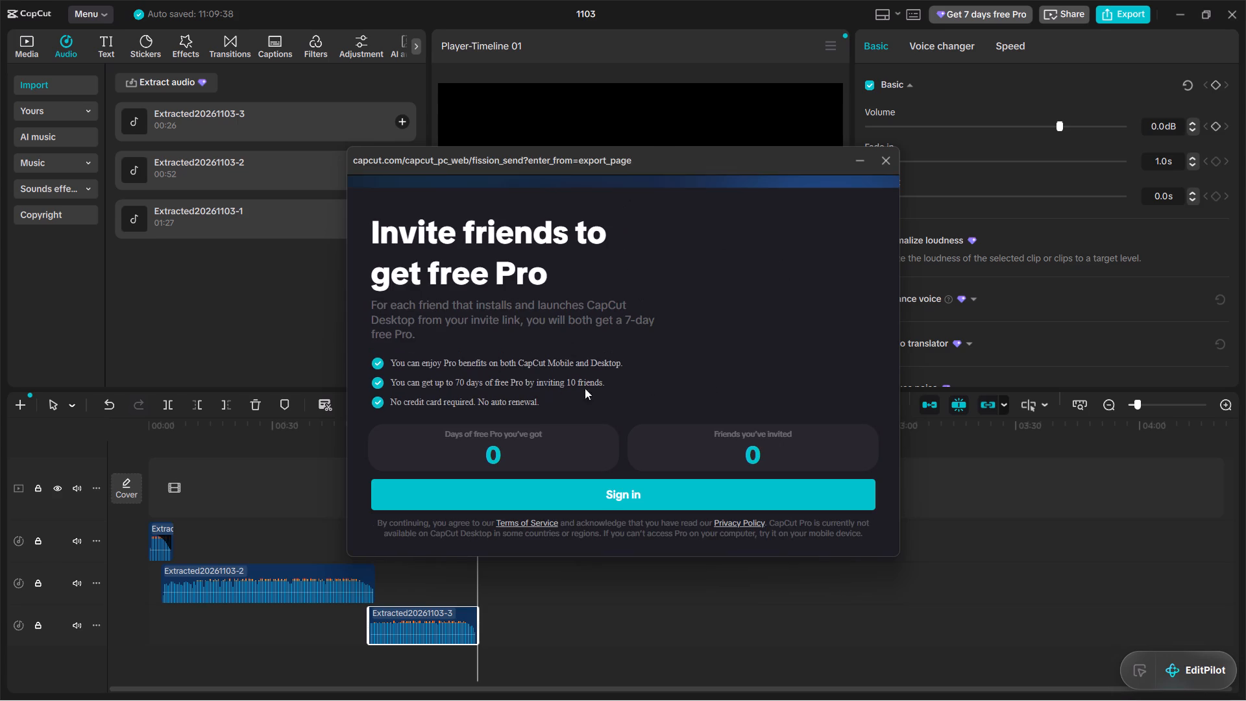
{"action": "scroll", "coordinate": [485, 337], "scroll_direction": "down", "scroll_amount": 3}
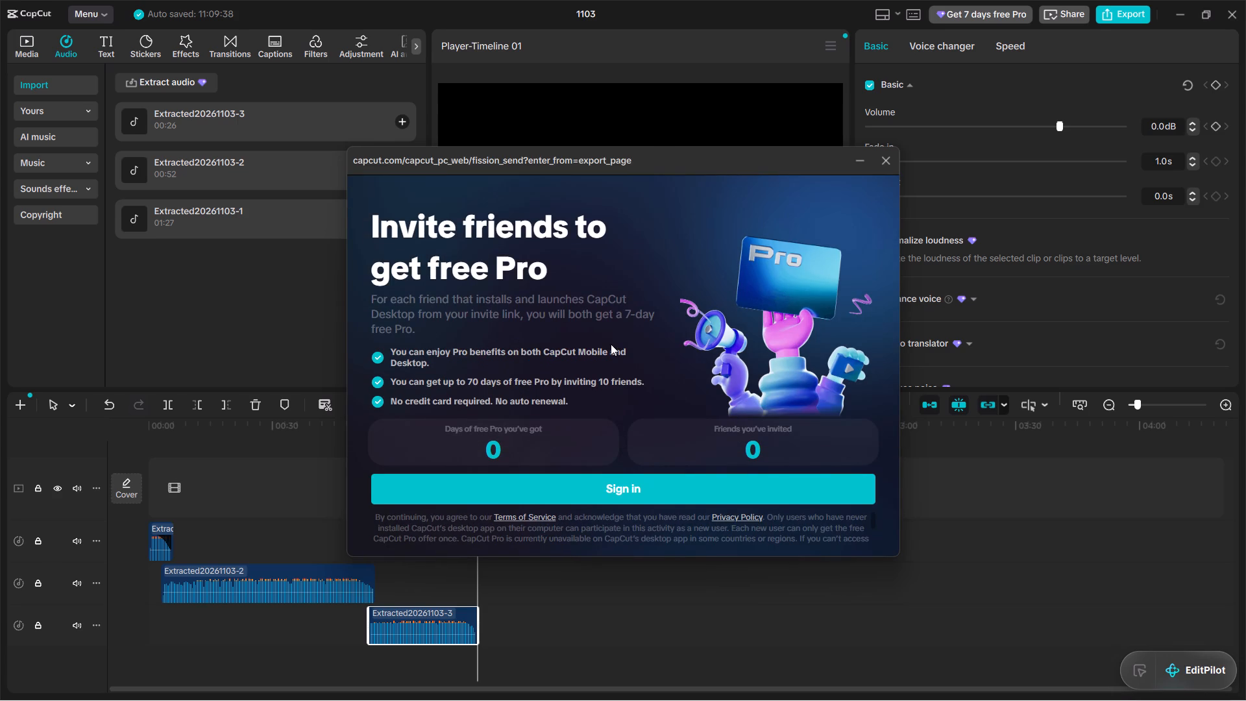
{"action": "scroll", "coordinate": [611, 344], "scroll_direction": "up", "scroll_amount": 2}
{"action": "left_click_drag", "start_coordinate": [443, 314], "coordinate": [579, 309]}
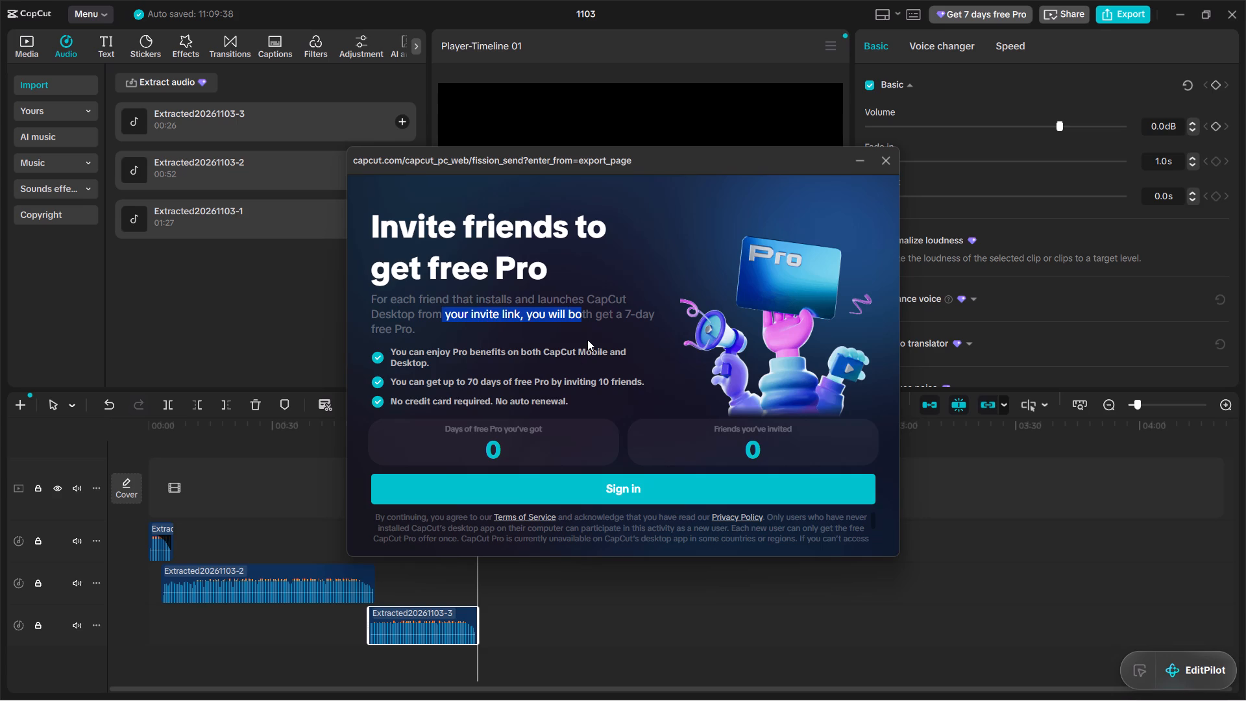
{"action": "left_click", "coordinate": [587, 339]}
Start signing in to a CapCut account from the free Pro invitation offer.
{"action": "left_click", "coordinate": [613, 483]}
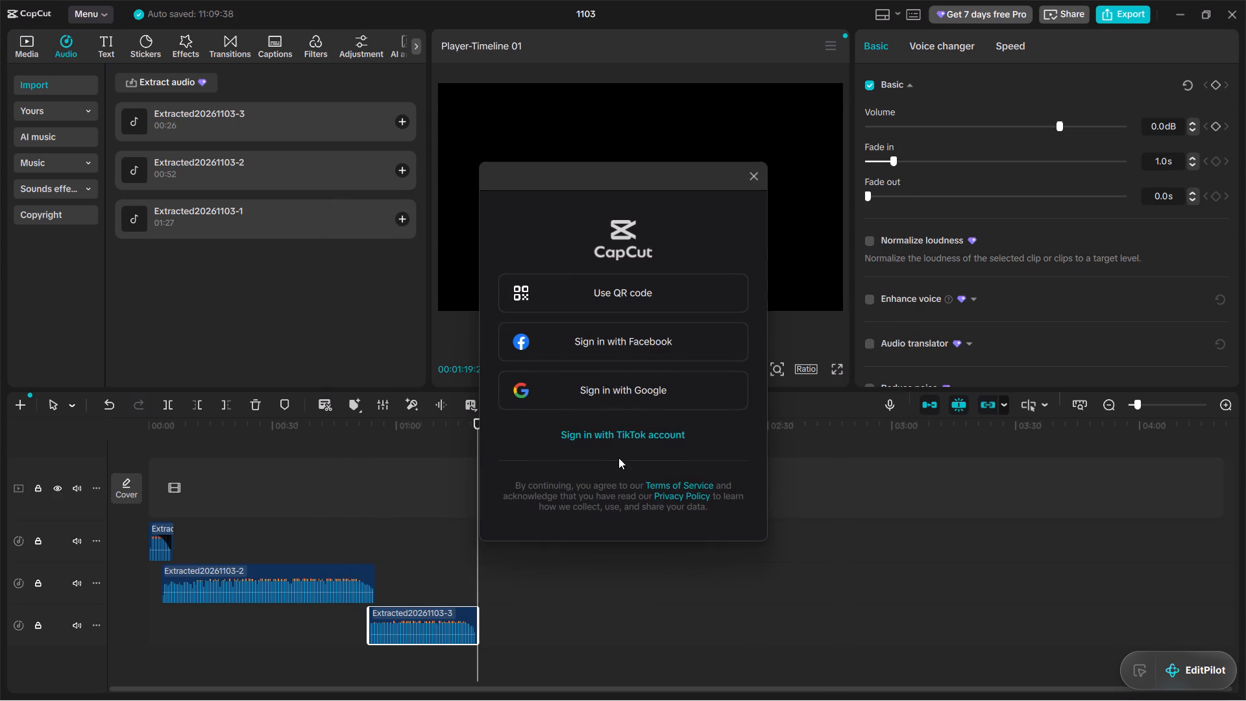
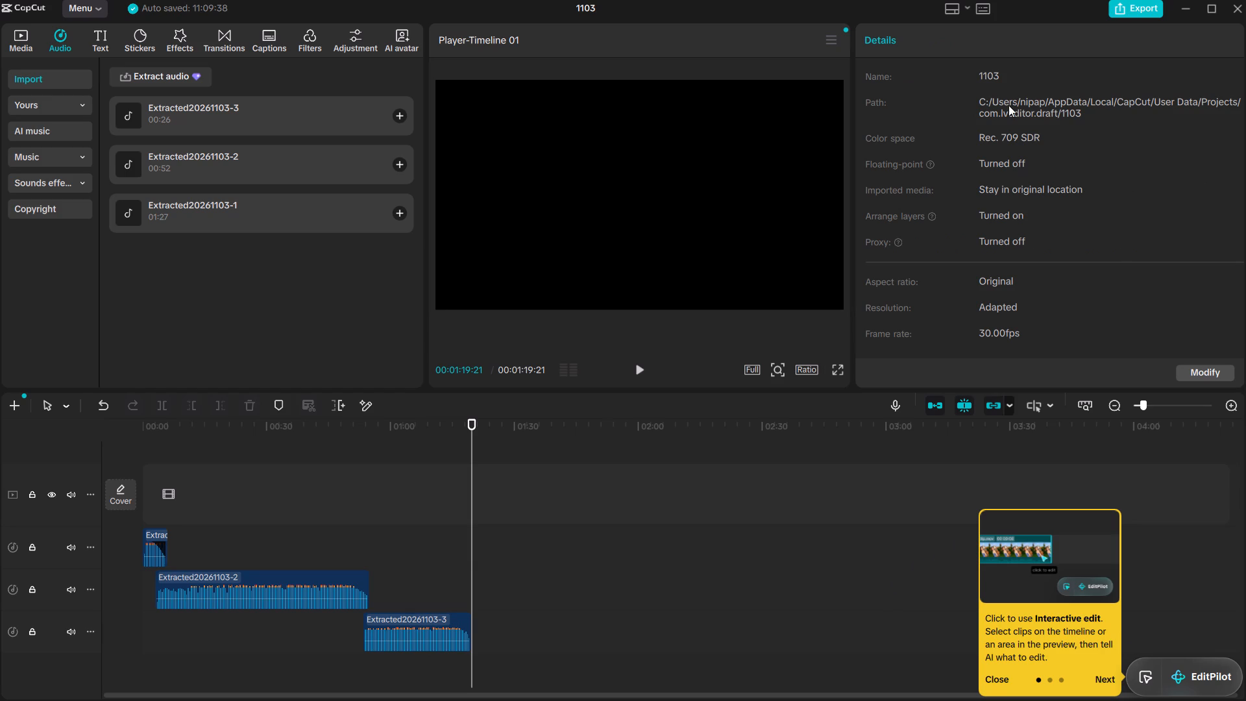
Open the export settings for the 1103 project.
{"action": "left_click", "coordinate": [1122, 4]}
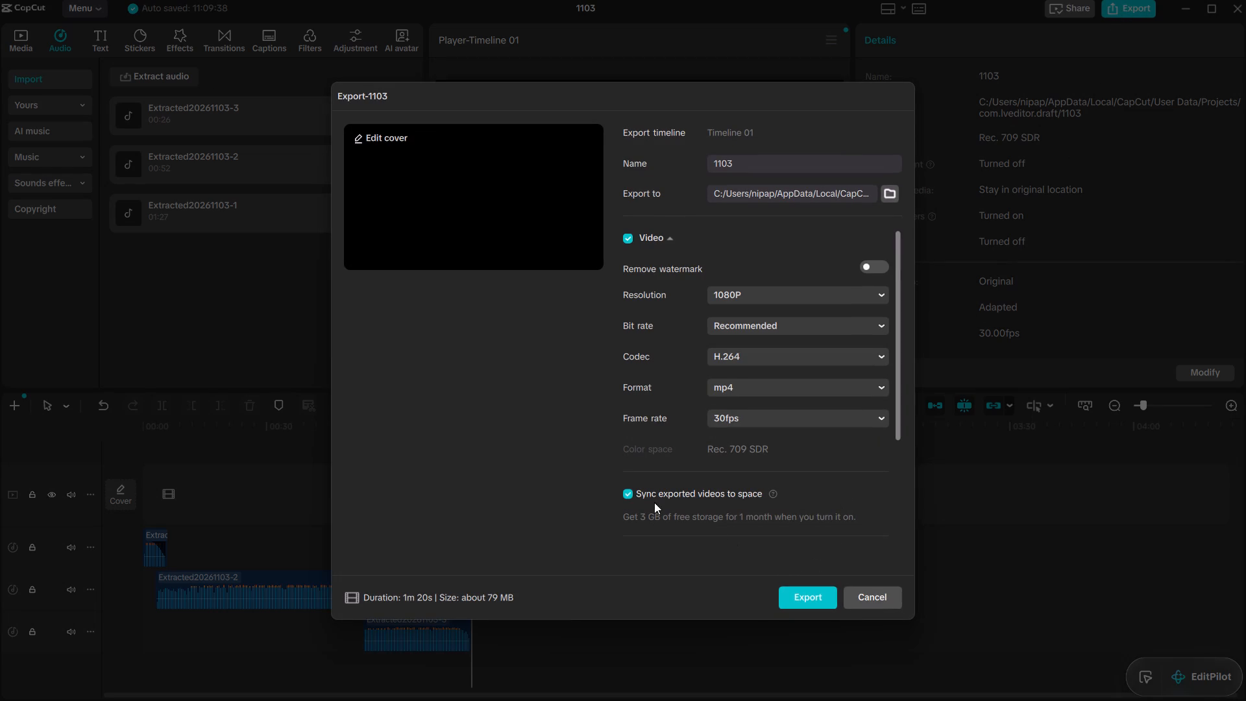
Turn off syncing of exported videos to space in the export settings.
{"action": "left_click", "coordinate": [641, 492]}
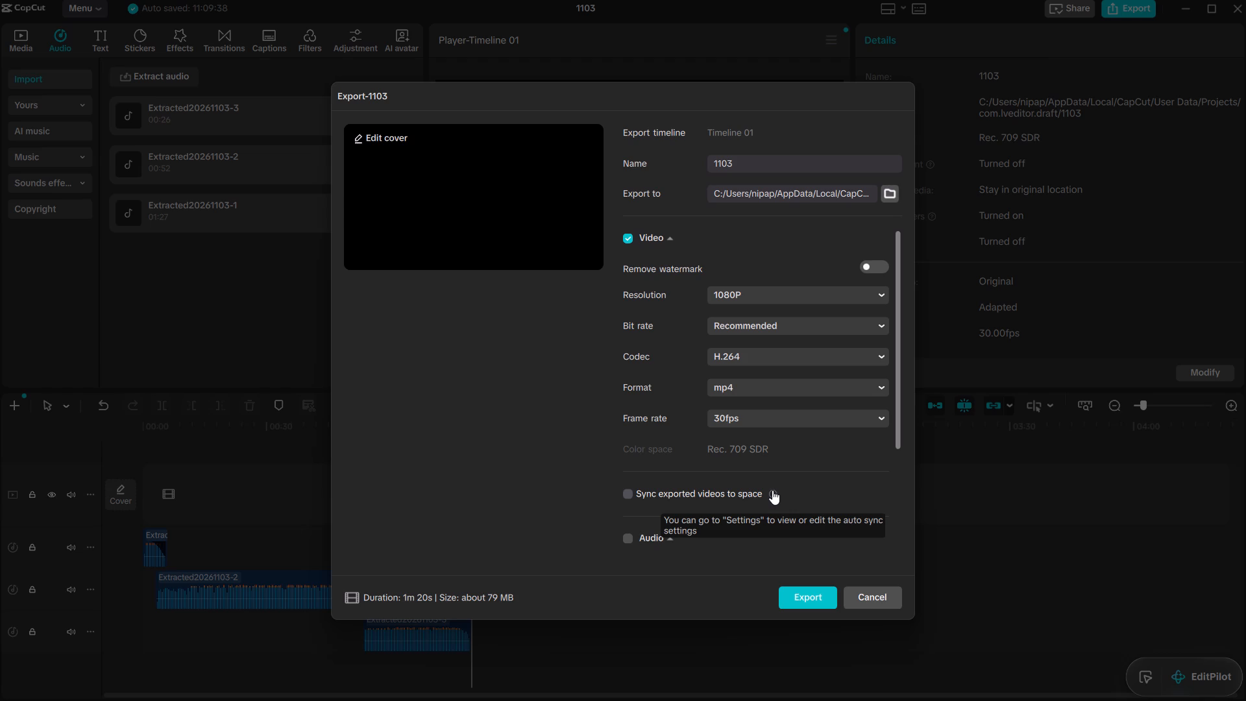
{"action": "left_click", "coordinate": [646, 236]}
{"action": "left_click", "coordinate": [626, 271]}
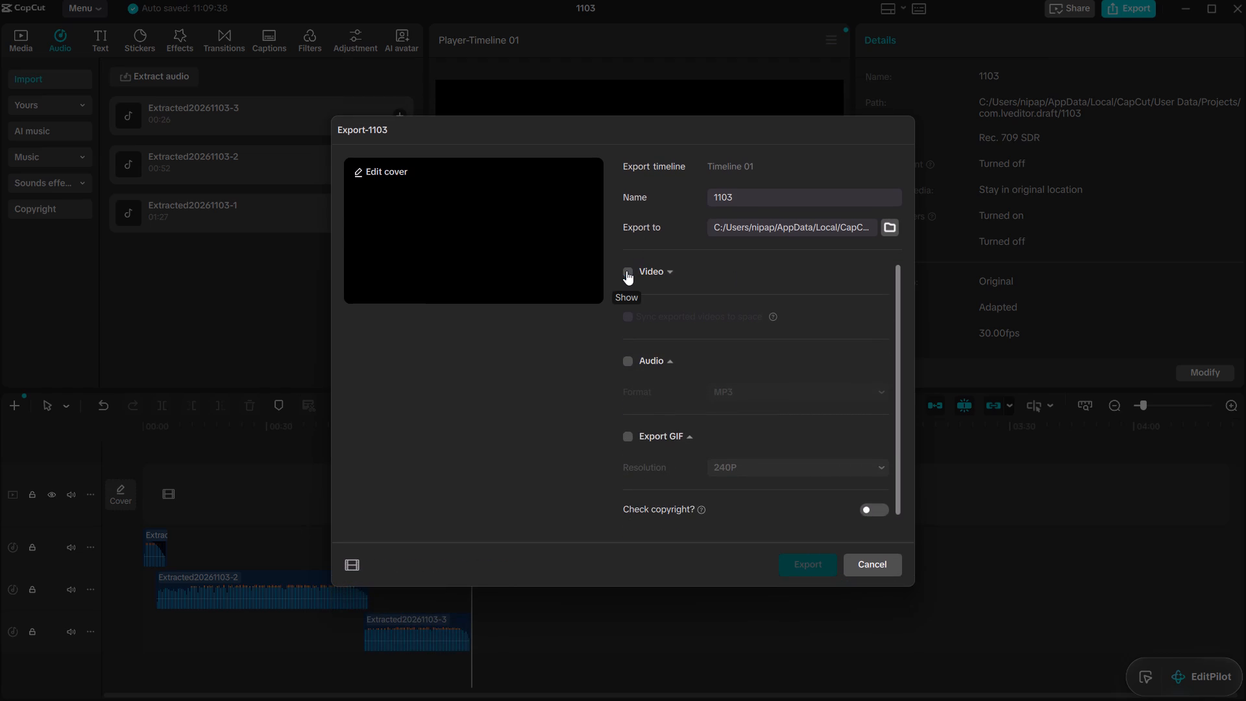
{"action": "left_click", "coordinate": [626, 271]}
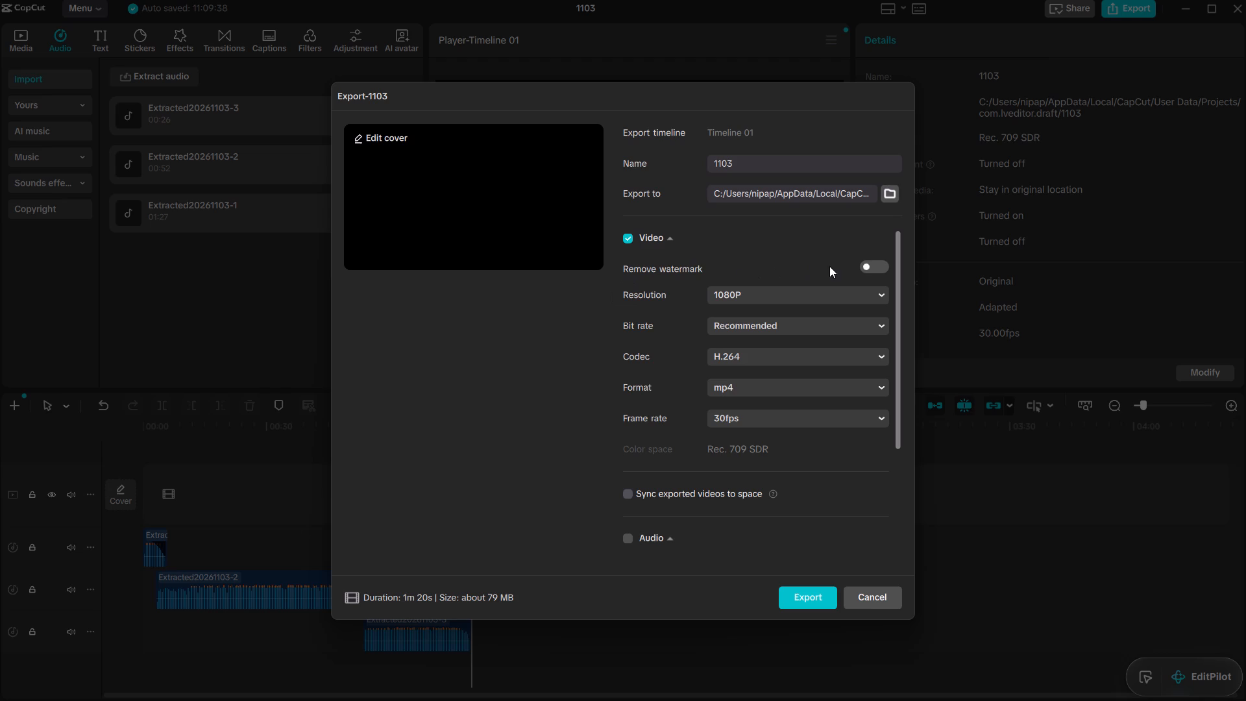
Enable watermark removal for the exported video, agreeing to the Terms of Service.
{"action": "left_click", "coordinate": [864, 268]}
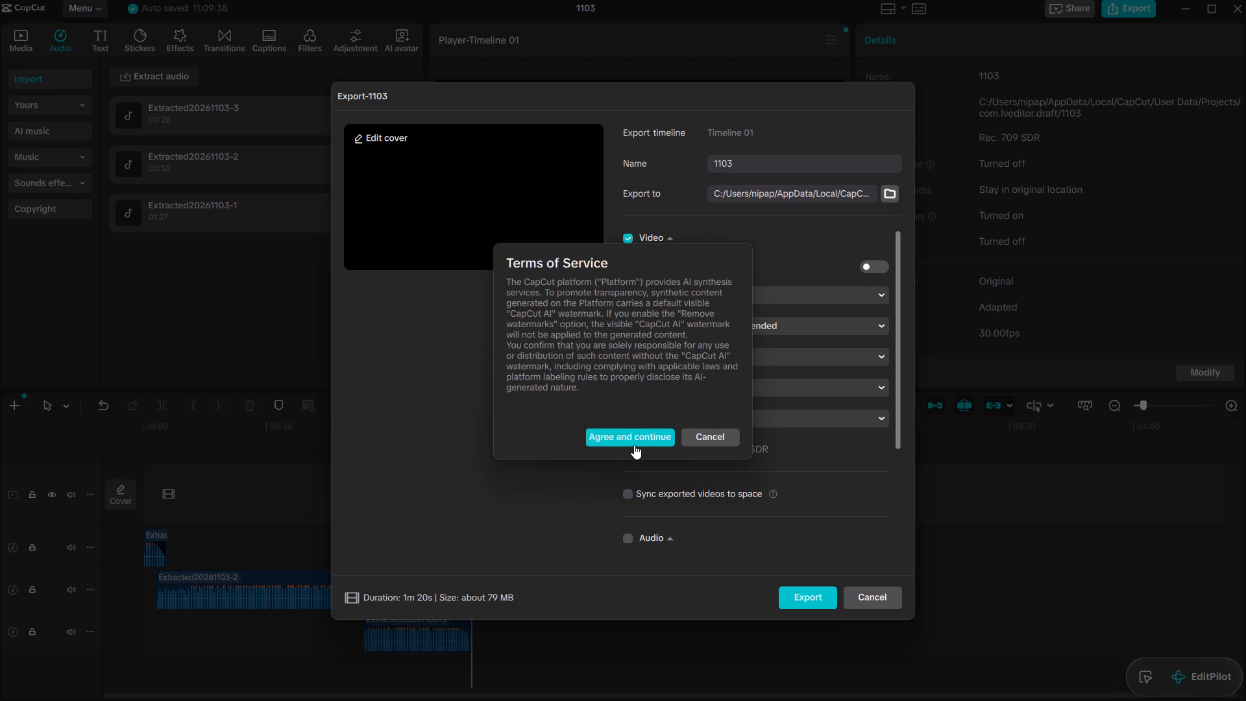
{"action": "left_click", "coordinate": [634, 436]}
Export the 1103 timeline as a 1080P, 30fps mp4 video with H.264 codec and recommended bit rate, dismissing the background-export tip.
{"action": "scroll", "coordinate": [744, 352], "scroll_direction": "down", "scroll_amount": 2}
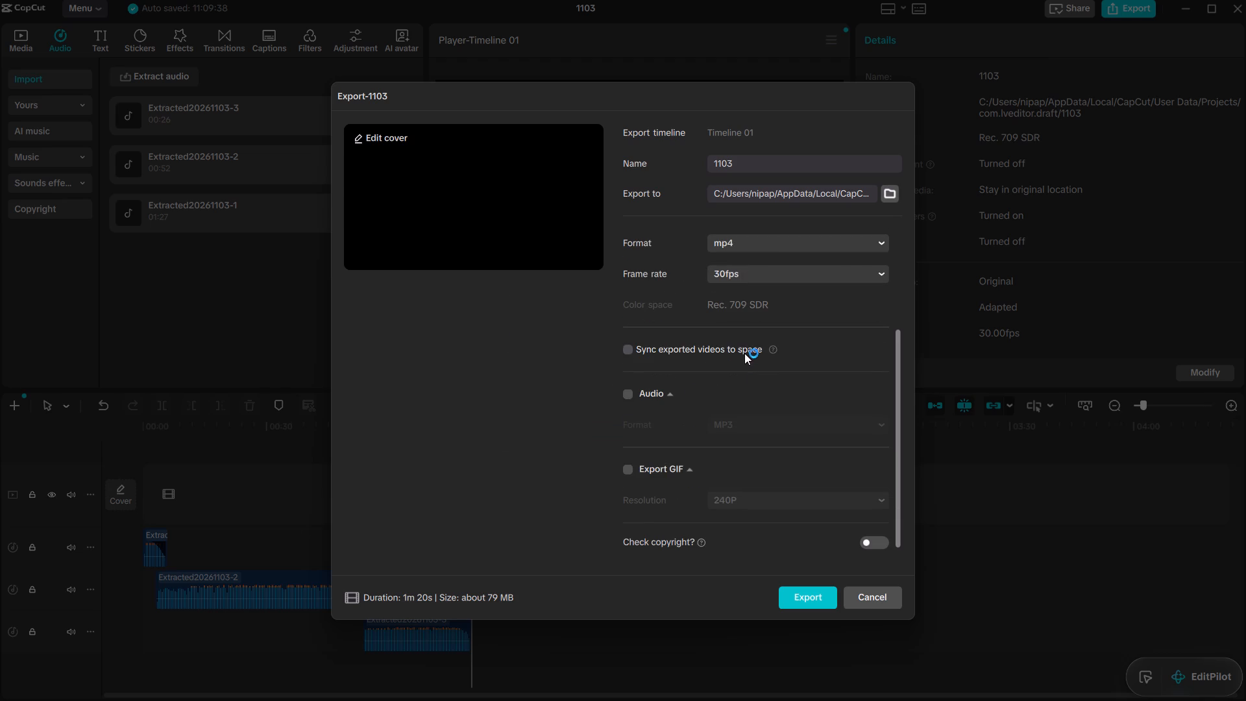
{"action": "left_click", "coordinate": [800, 595]}
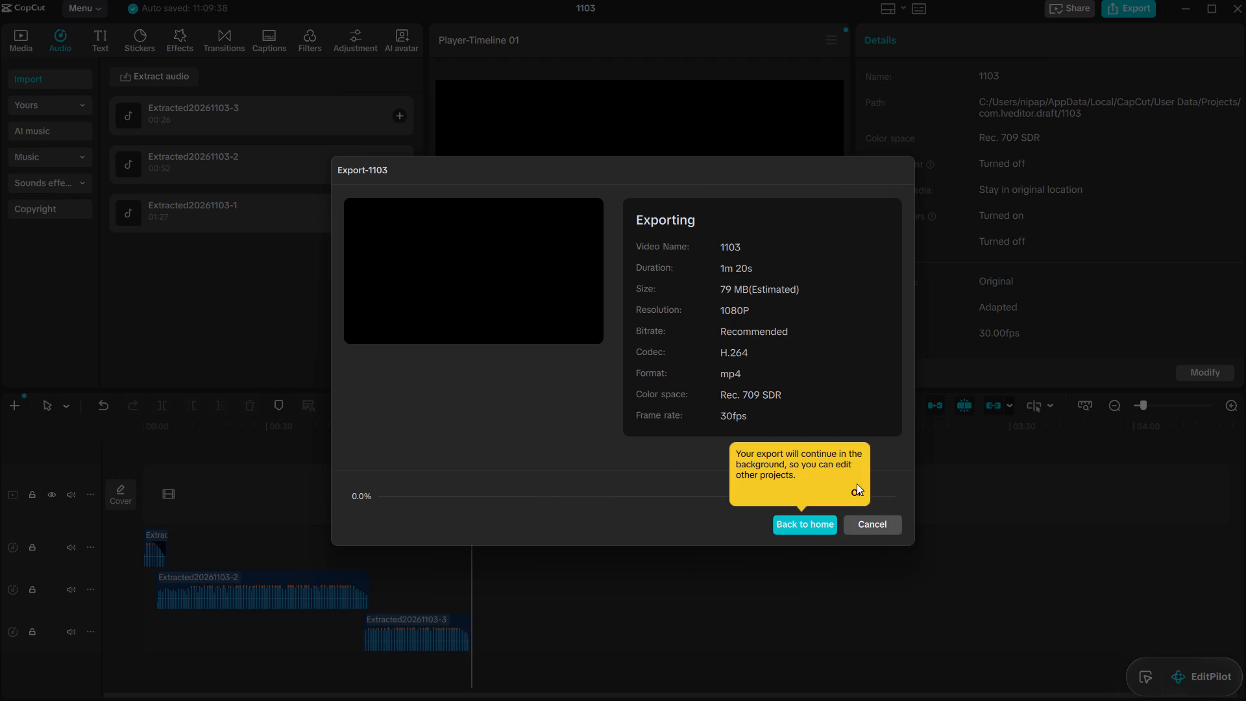
{"action": "left_click", "coordinate": [859, 487]}
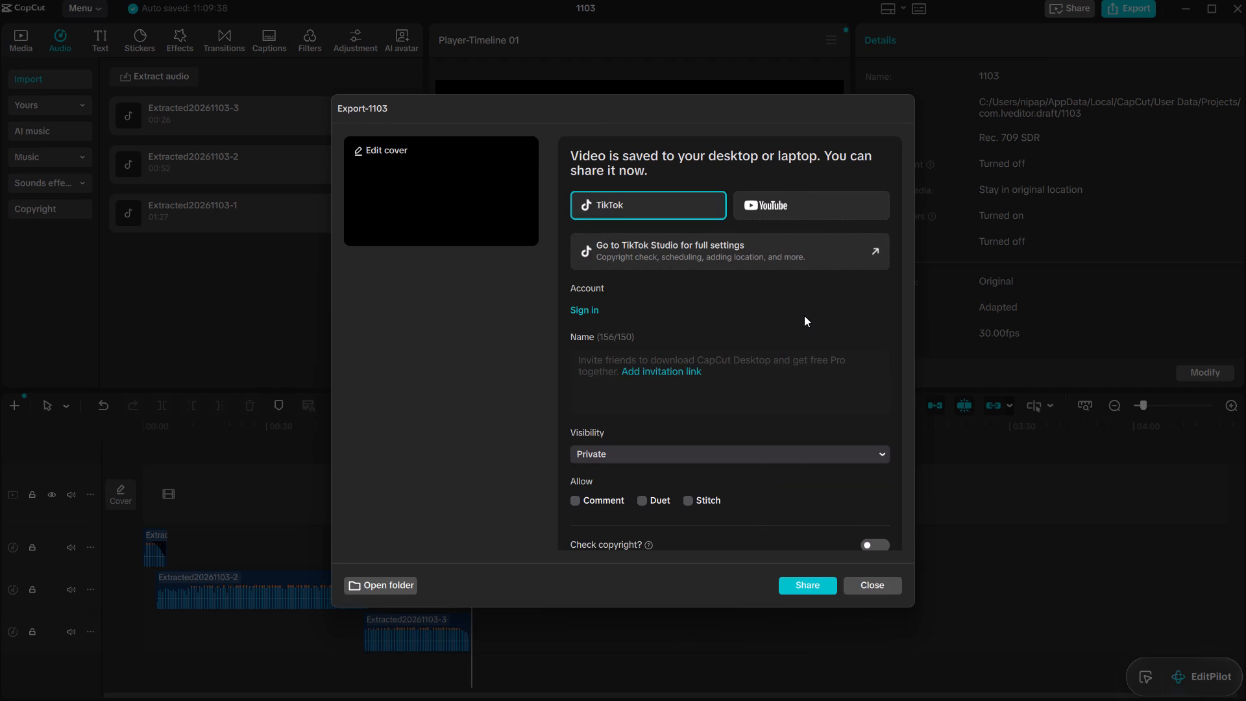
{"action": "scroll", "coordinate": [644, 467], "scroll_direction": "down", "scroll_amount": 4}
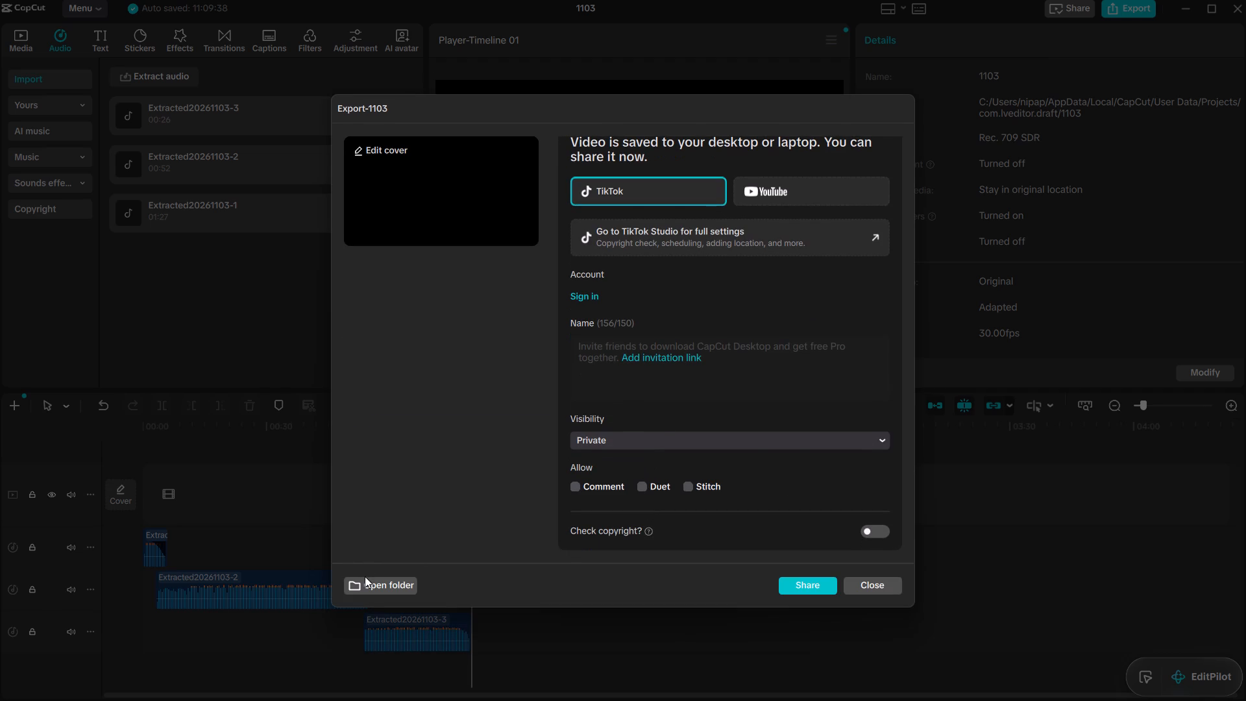
Open the folder that holds the exported 1103 video in File Explorer.
{"action": "left_click", "coordinate": [365, 576]}
{"action": "left_click", "coordinate": [368, 580]}
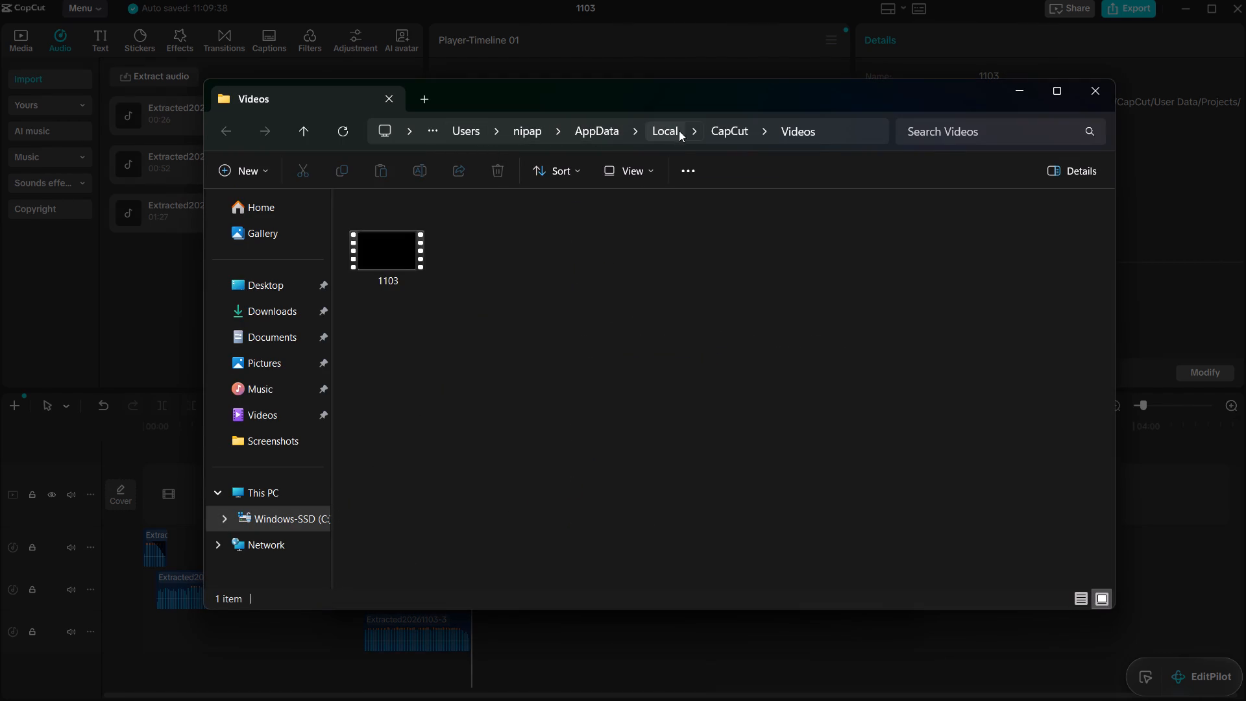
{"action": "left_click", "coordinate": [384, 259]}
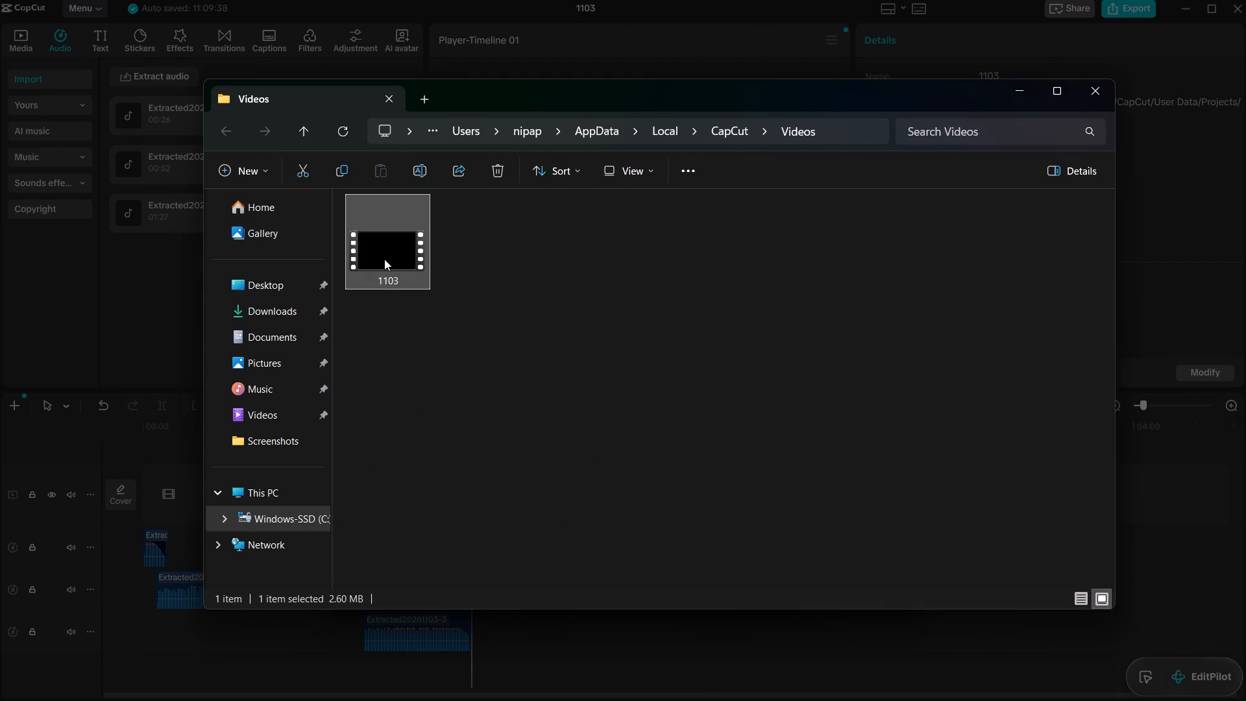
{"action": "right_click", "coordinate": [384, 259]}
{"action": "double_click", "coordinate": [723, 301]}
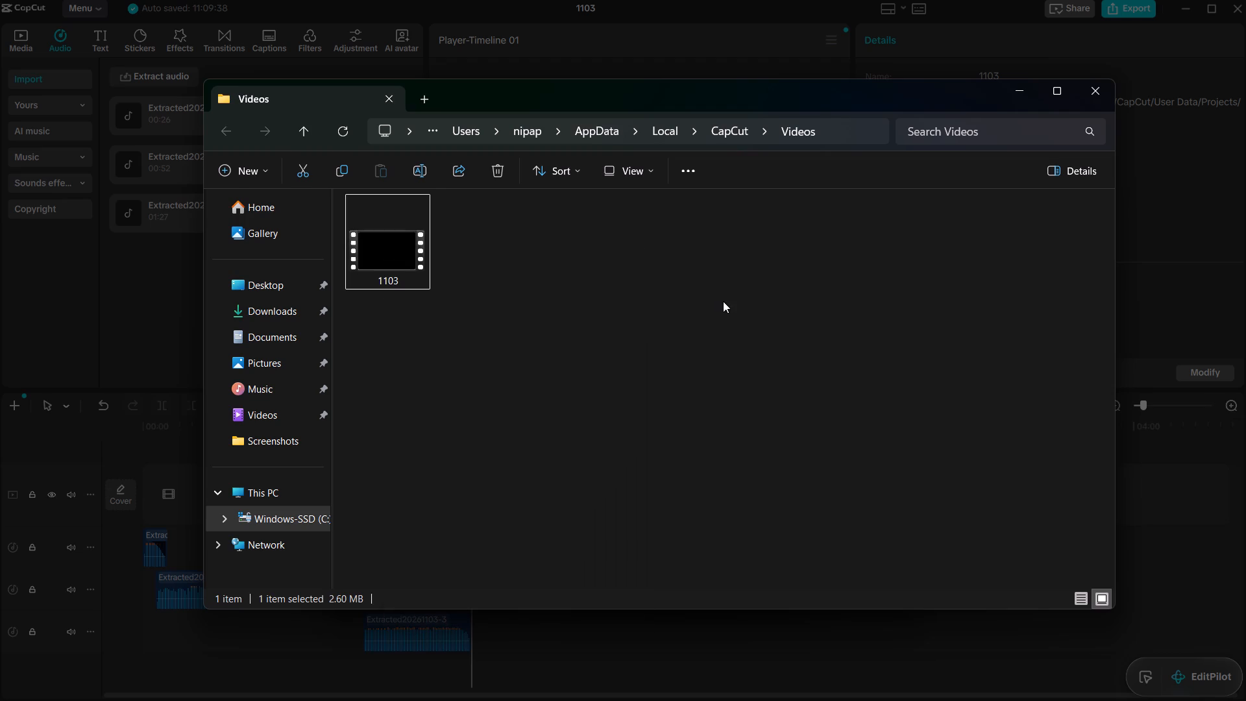
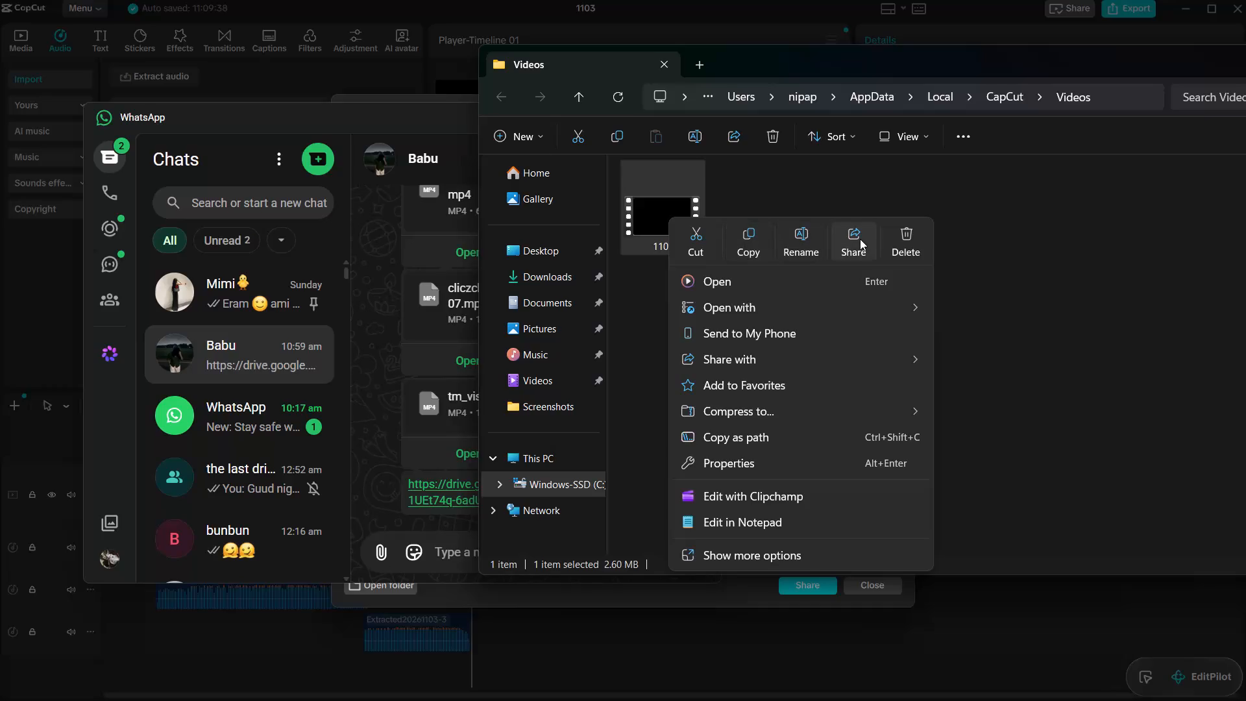
Start sharing the exported 1103 video from CapCut's Videos folder and switch to WhatsApp.
{"action": "left_click", "coordinate": [852, 239]}
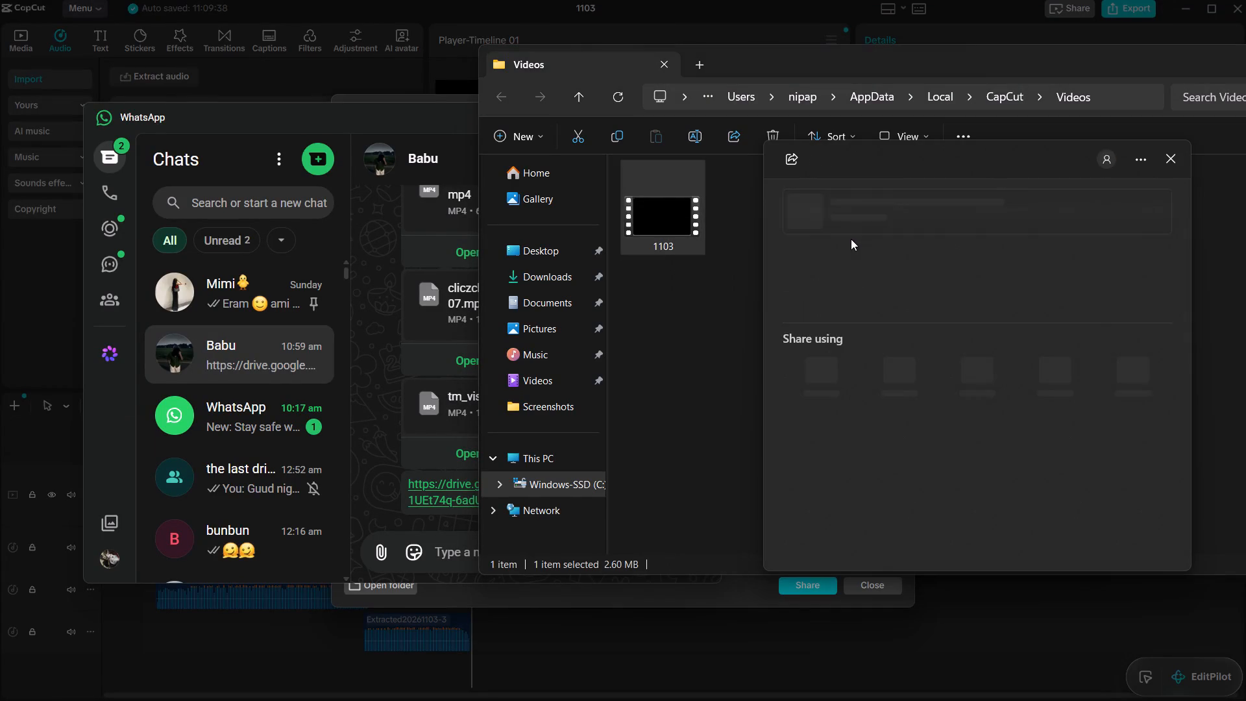
{"action": "left_click", "coordinate": [1052, 410]}
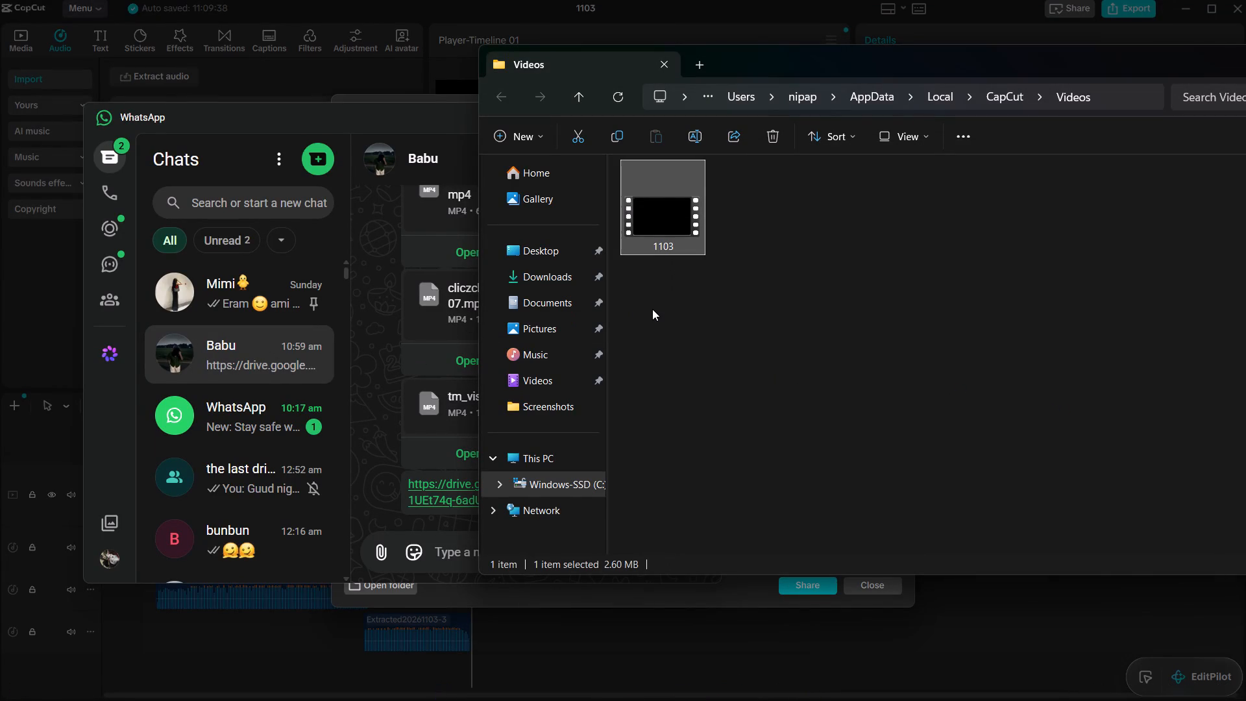
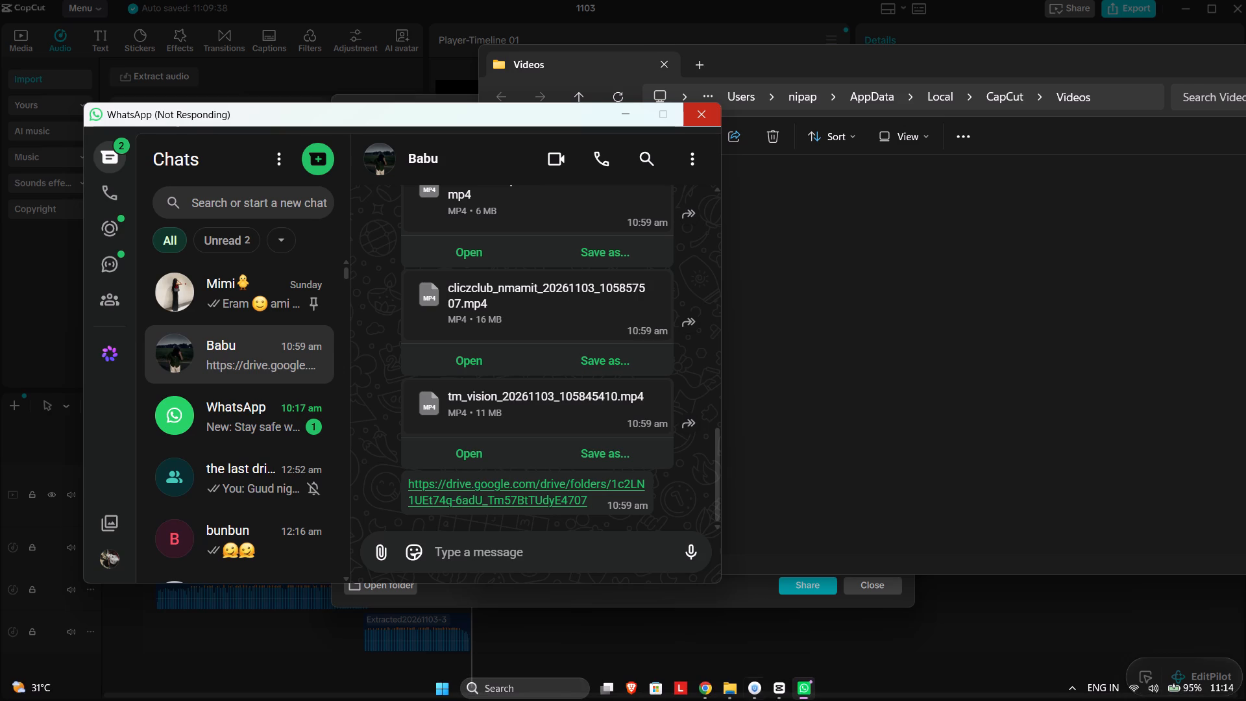
Close the unresponsive WhatsApp window.
{"action": "right_click", "coordinate": [799, 689]}
{"action": "left_click", "coordinate": [748, 624]}
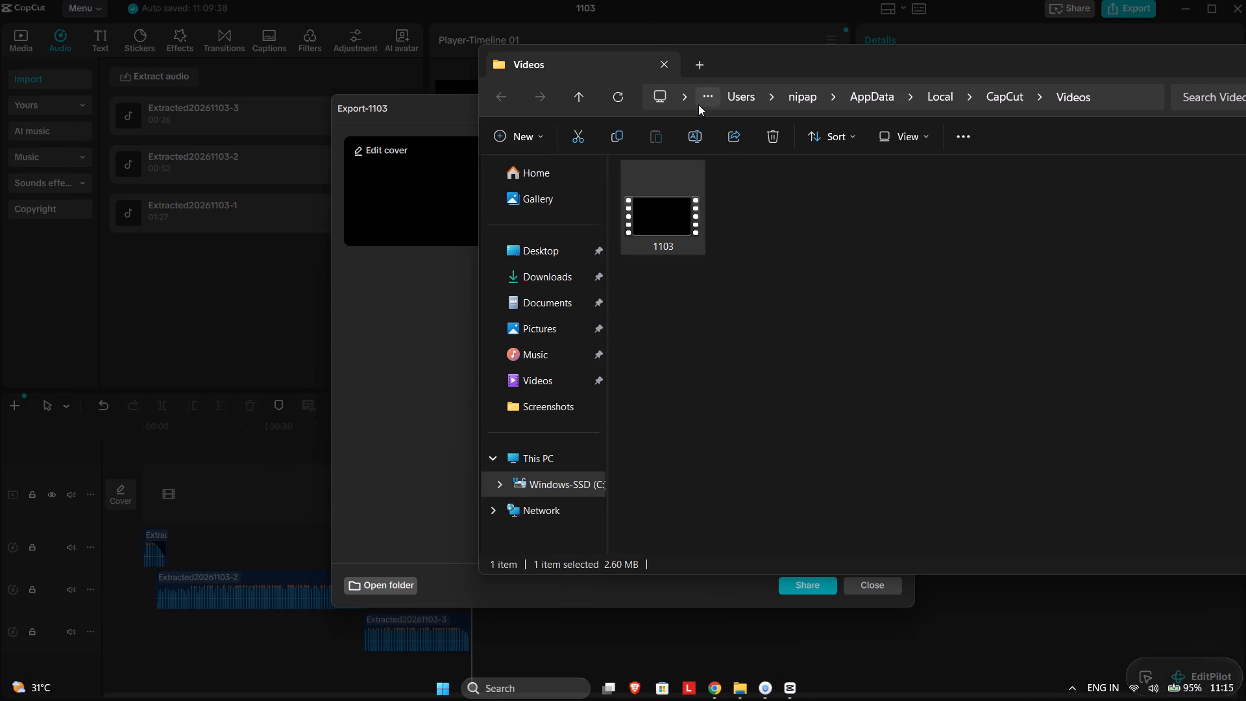
Share the exported 1103 video from the CapCut Videos folder using WhatsApp.
{"action": "right_click", "coordinate": [674, 231]}
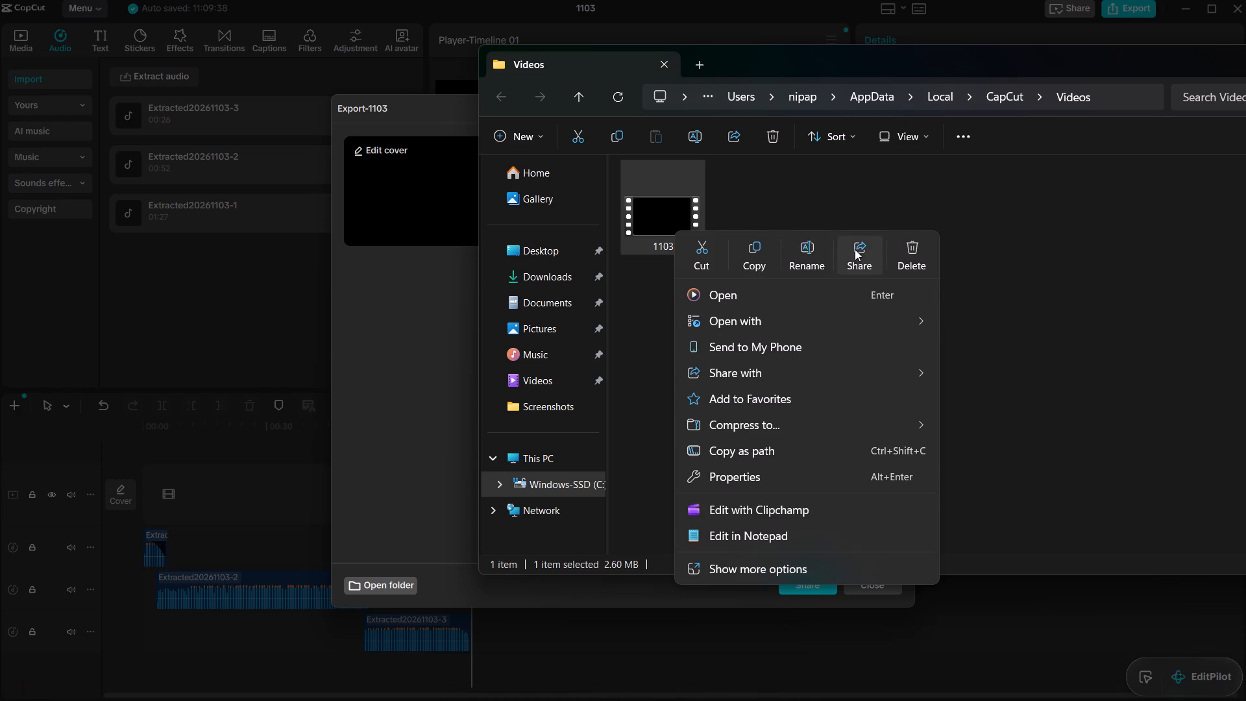
{"action": "left_click", "coordinate": [855, 249]}
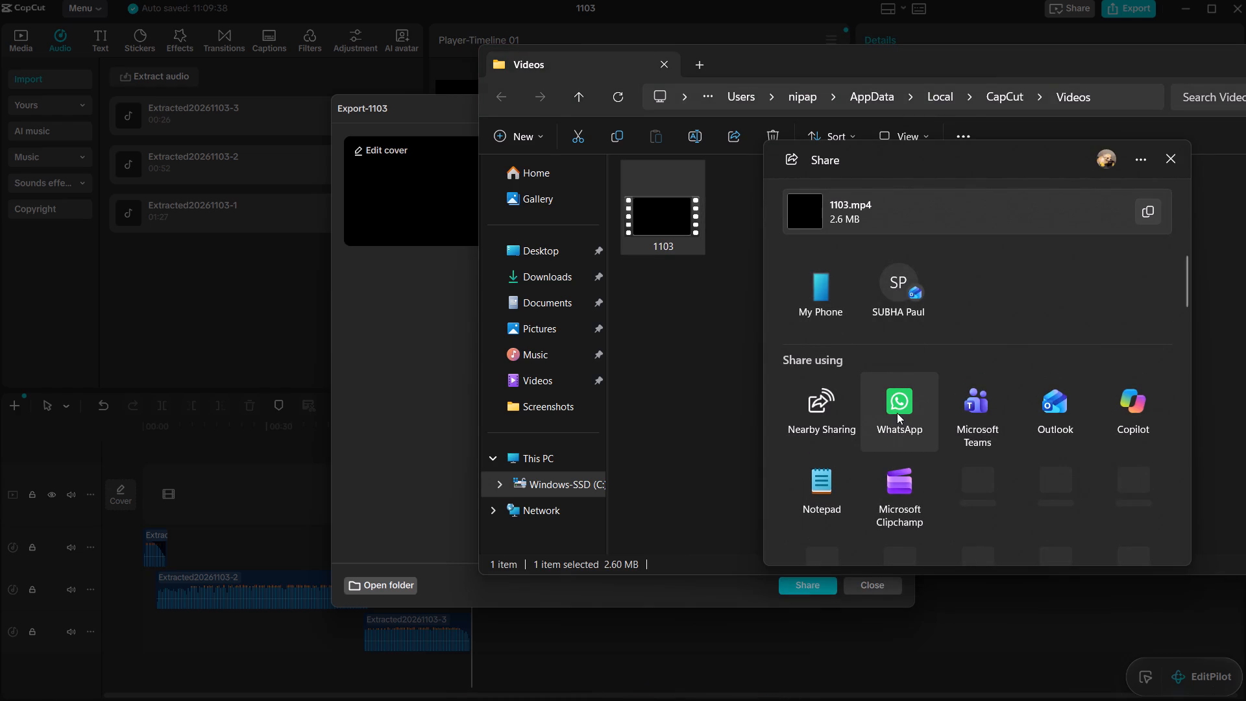
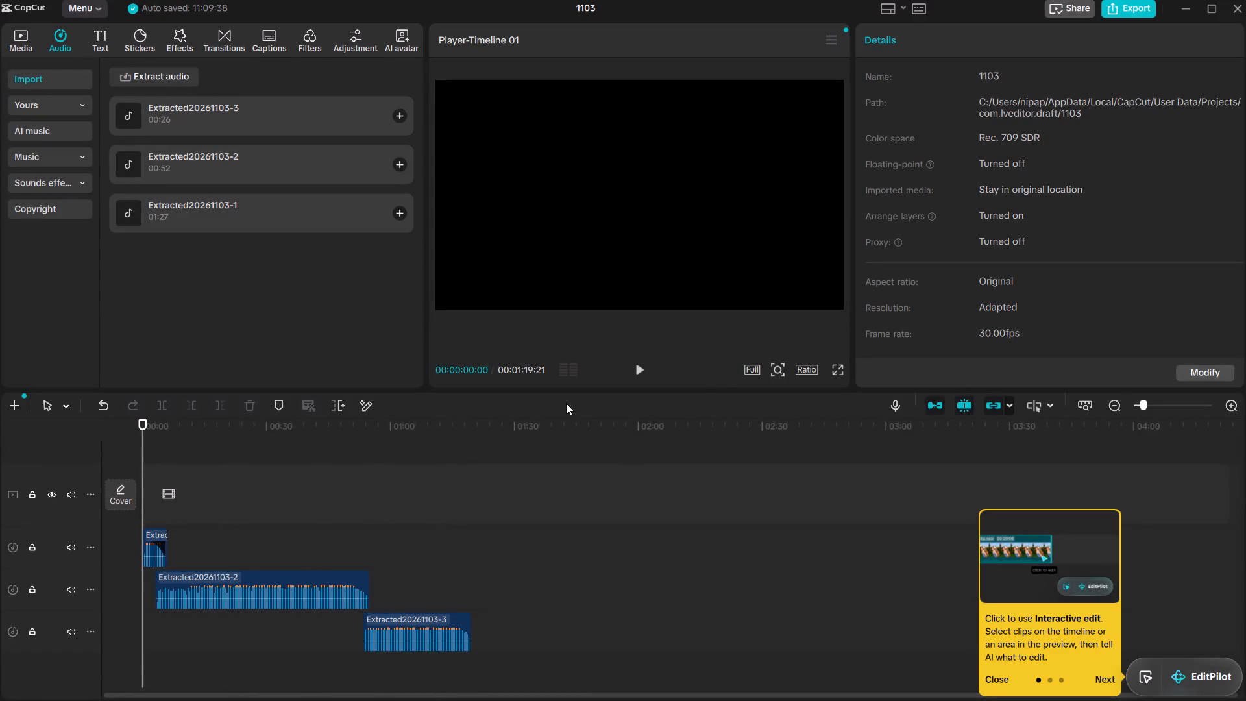
Play the opening of the timeline to check the overlapping audio clips, and return the playhead to 00:00:00:00.
{"action": "left_click", "coordinate": [637, 364]}
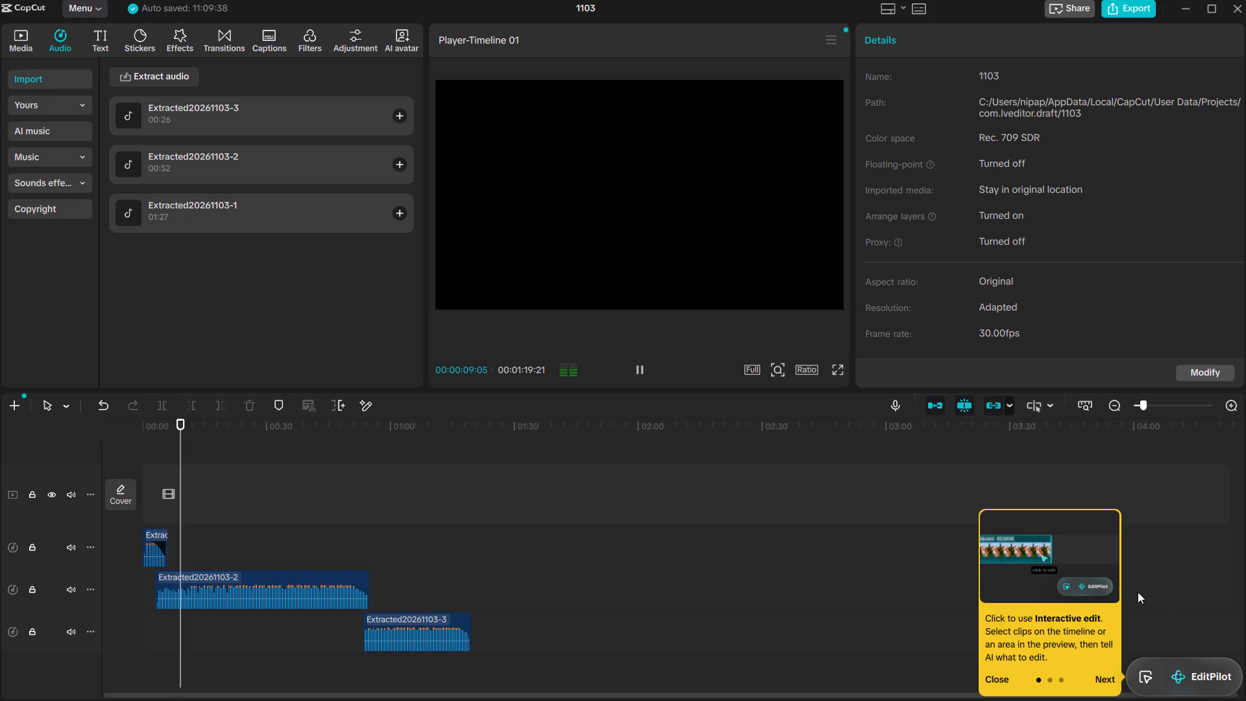
{"action": "left_click_drag", "start_coordinate": [188, 427], "coordinate": [98, 450]}
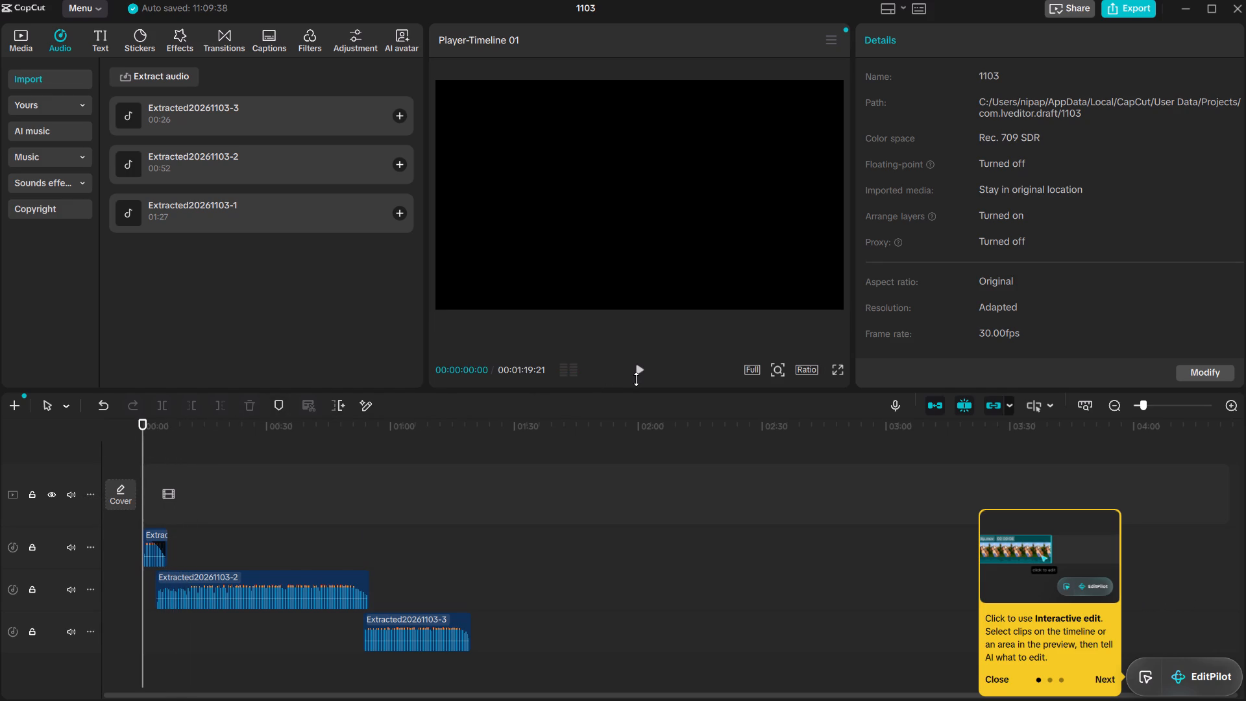
Play the combined audio timeline from the start.
{"action": "left_click", "coordinate": [637, 379]}
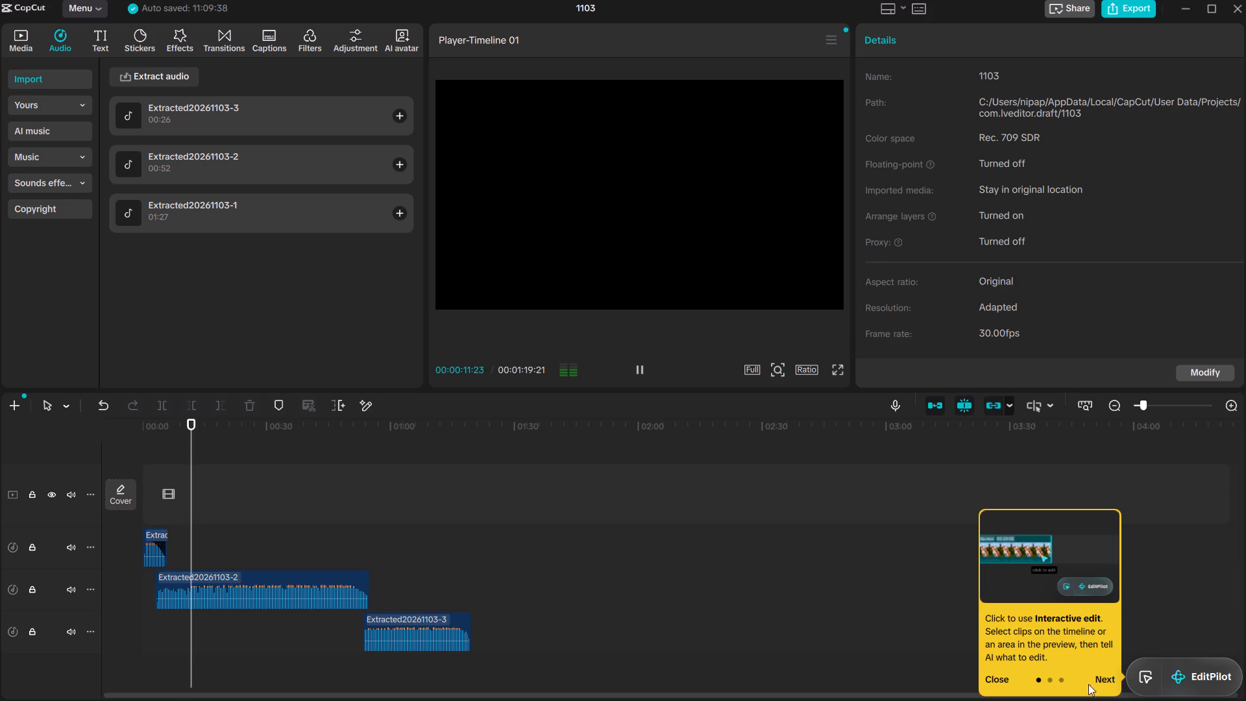
Go through the Interactive edit tips and dismiss them.
{"action": "left_click", "coordinate": [1106, 680]}
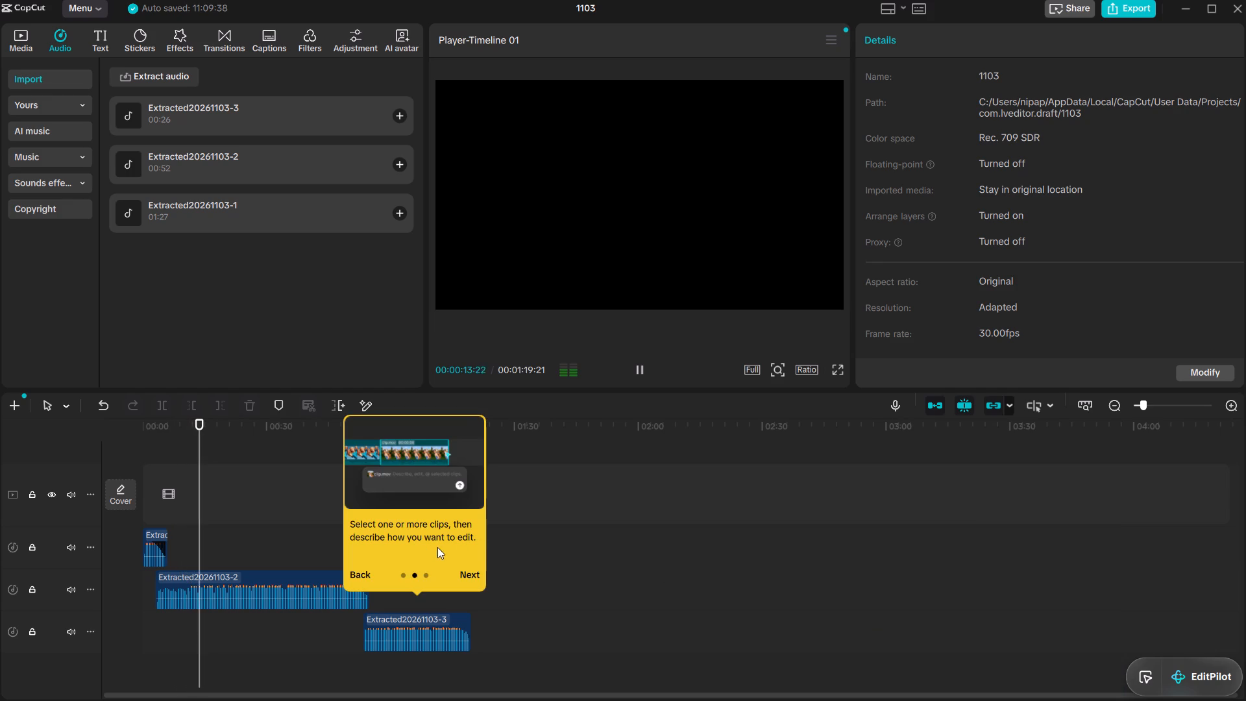
{"action": "left_click", "coordinate": [470, 569]}
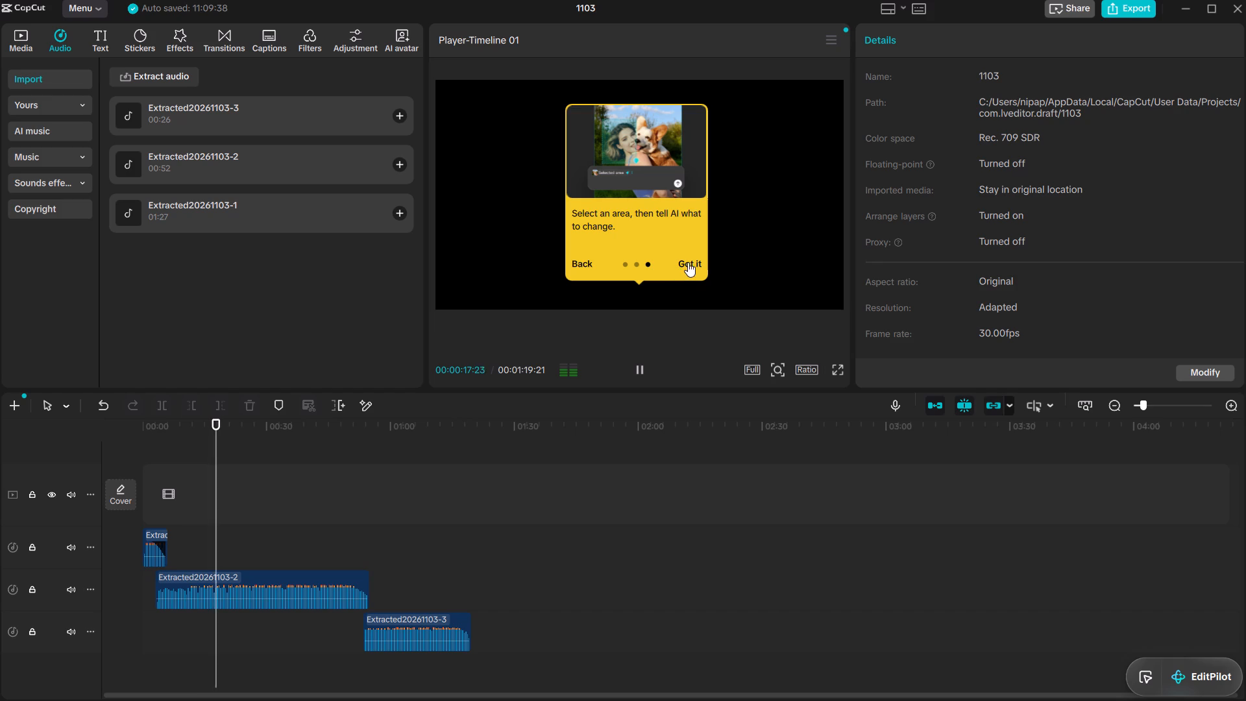
{"action": "left_click", "coordinate": [692, 257]}
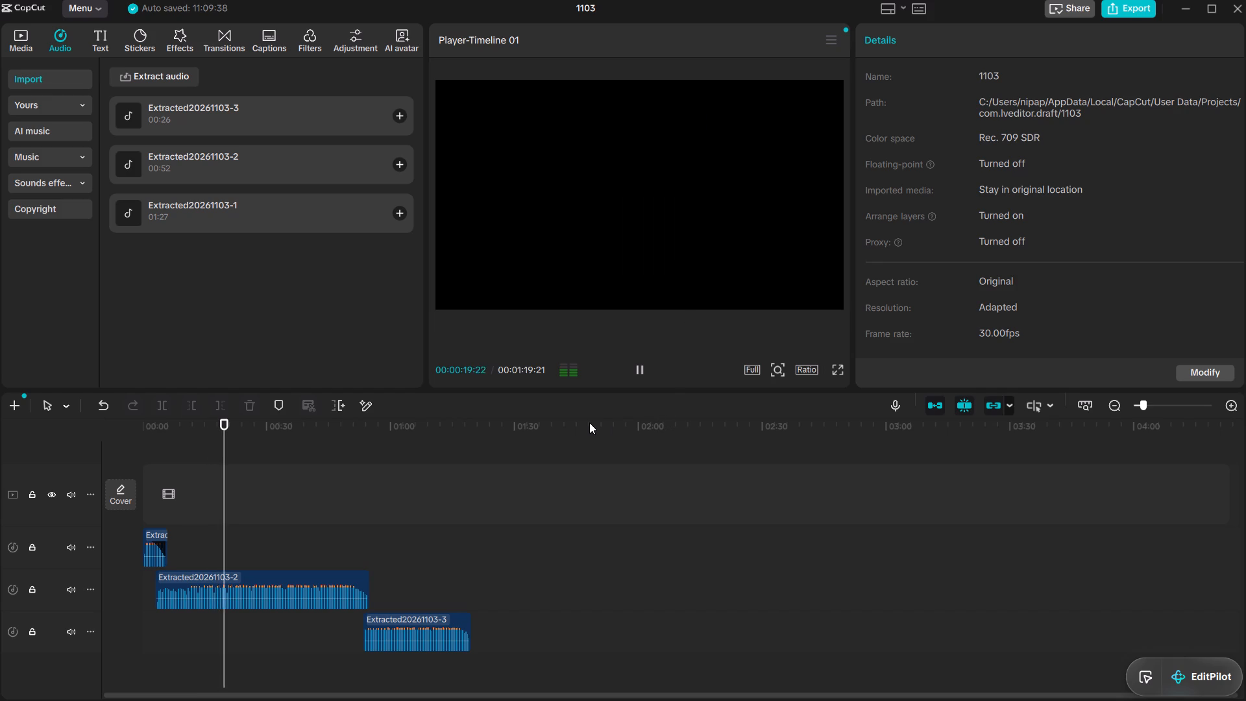
Show the audio level meter beside the timeline.
{"action": "left_click", "coordinate": [568, 367]}
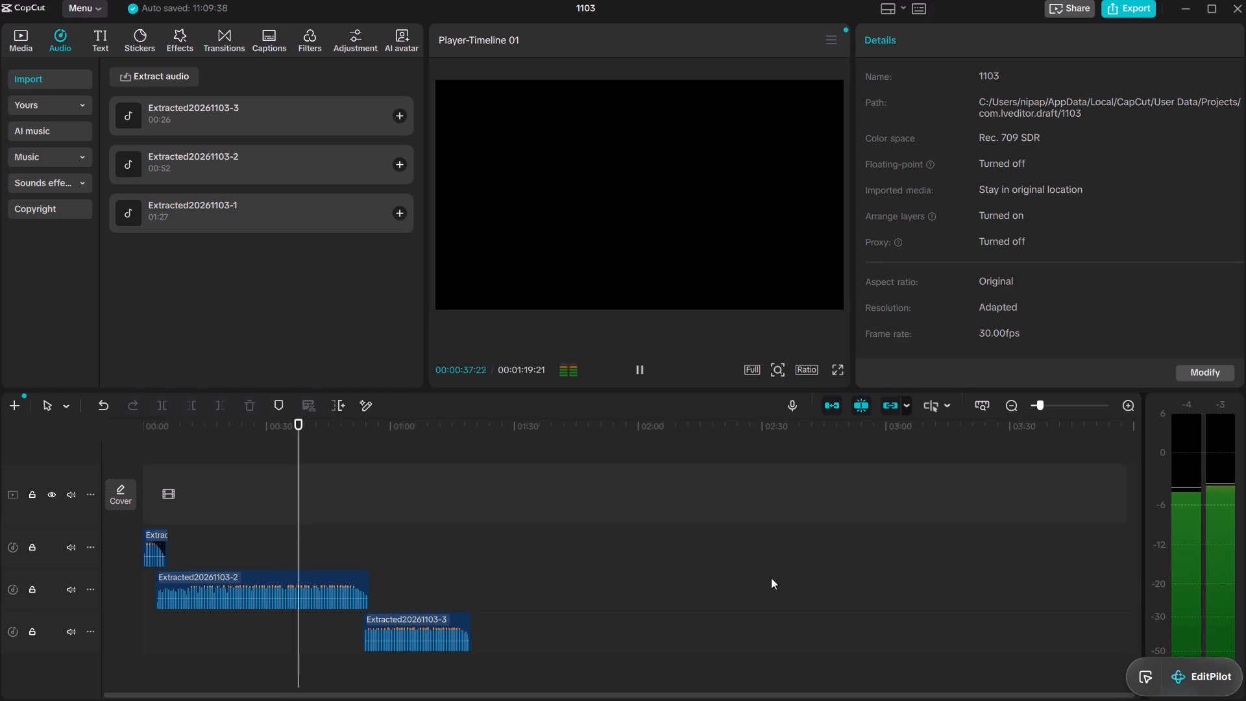
Widen the player area by narrowing the audio library pane and the project details pane.
{"action": "left_click_drag", "start_coordinate": [425, 84], "coordinate": [421, 84]}
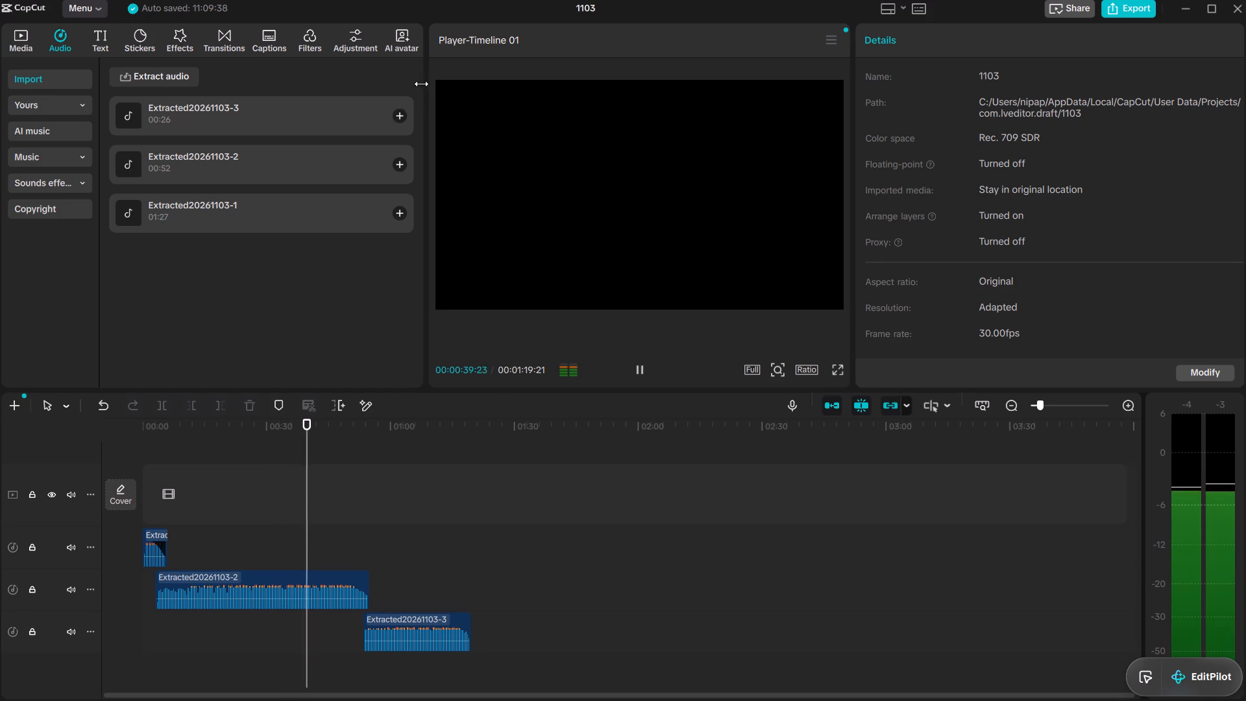
{"action": "left_click_drag", "start_coordinate": [421, 84], "coordinate": [234, 78]}
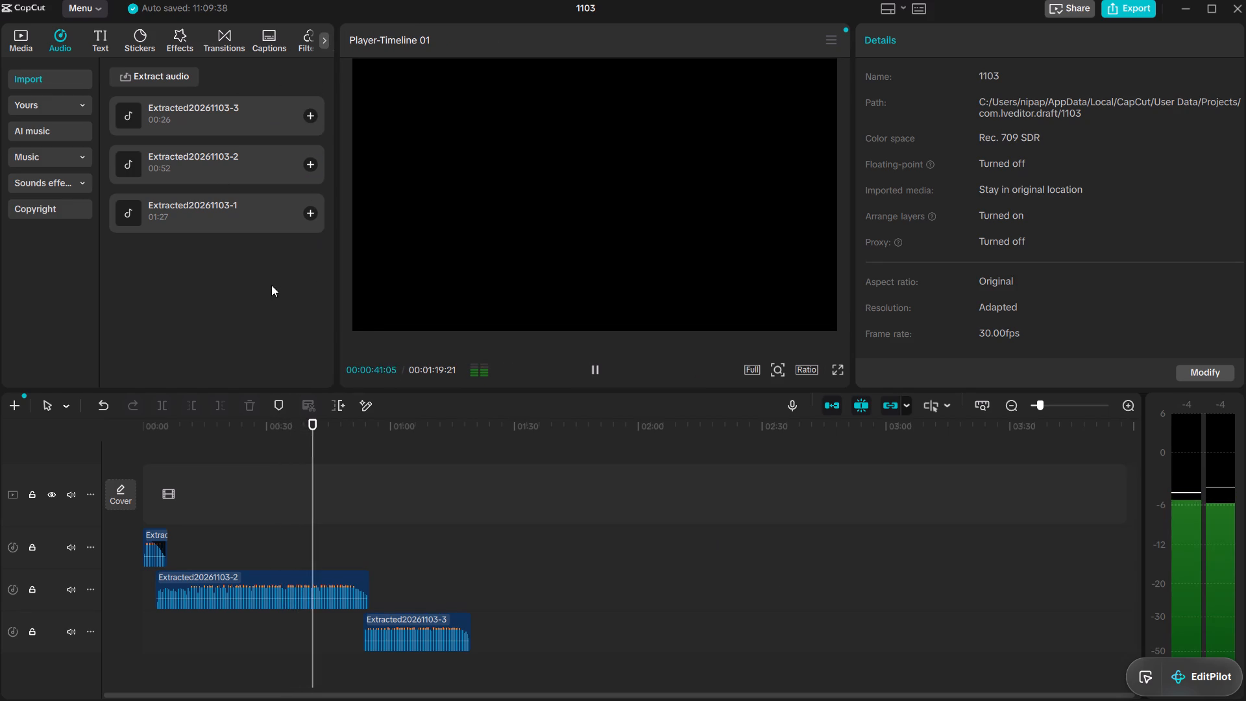
{"action": "left_click_drag", "start_coordinate": [335, 255], "coordinate": [273, 257]}
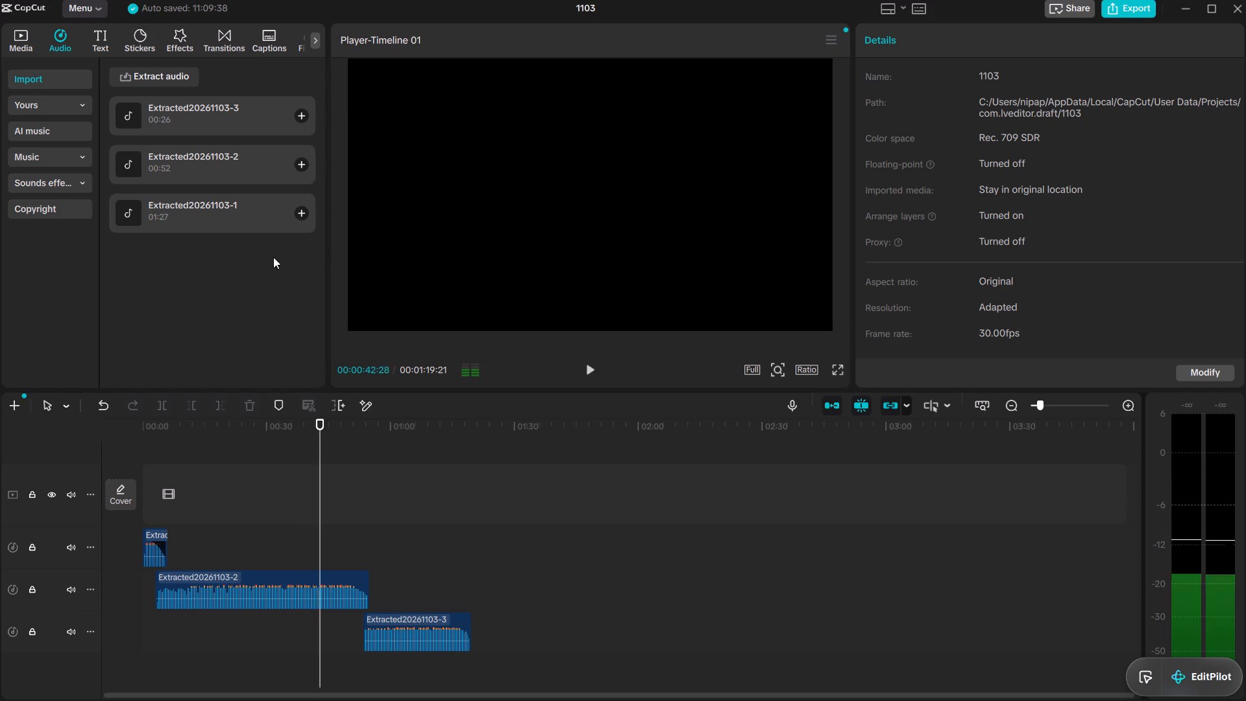
{"action": "left_click_drag", "start_coordinate": [273, 257], "coordinate": [218, 254]}
{"action": "left_click_drag", "start_coordinate": [328, 313], "coordinate": [297, 314]}
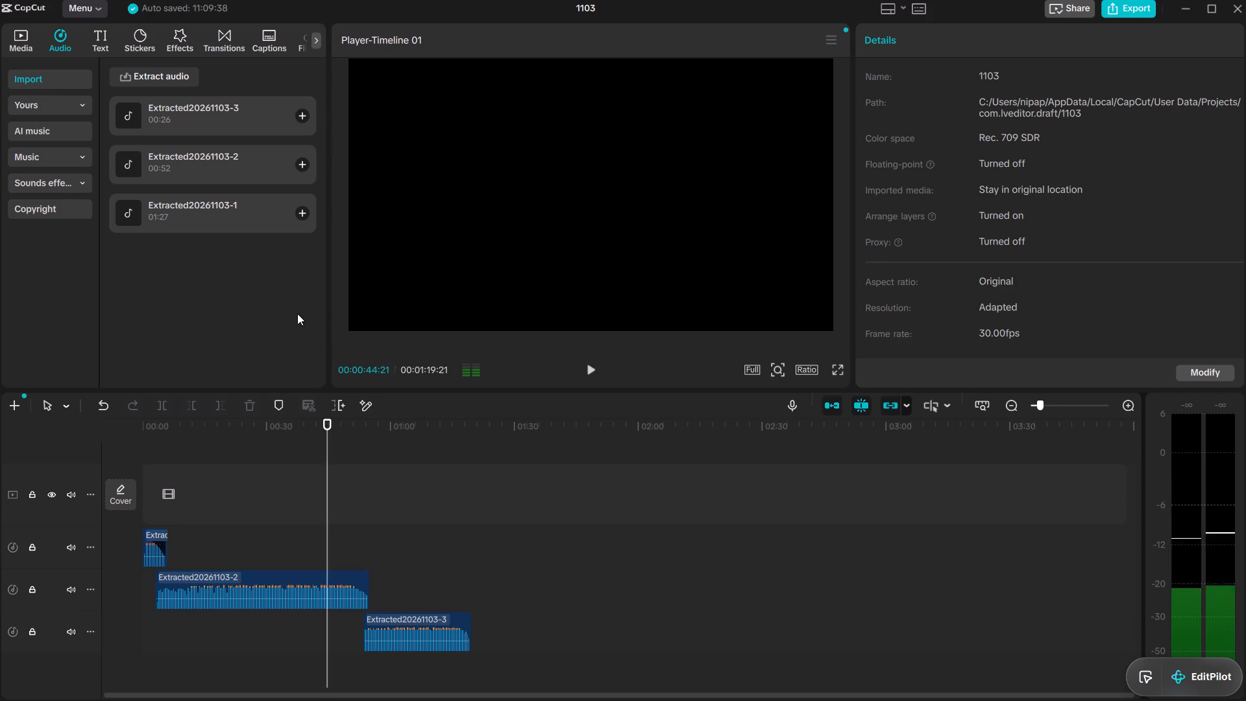
{"action": "left_click_drag", "start_coordinate": [297, 314], "coordinate": [281, 314]}
{"action": "left_click_drag", "start_coordinate": [327, 283], "coordinate": [306, 280]}
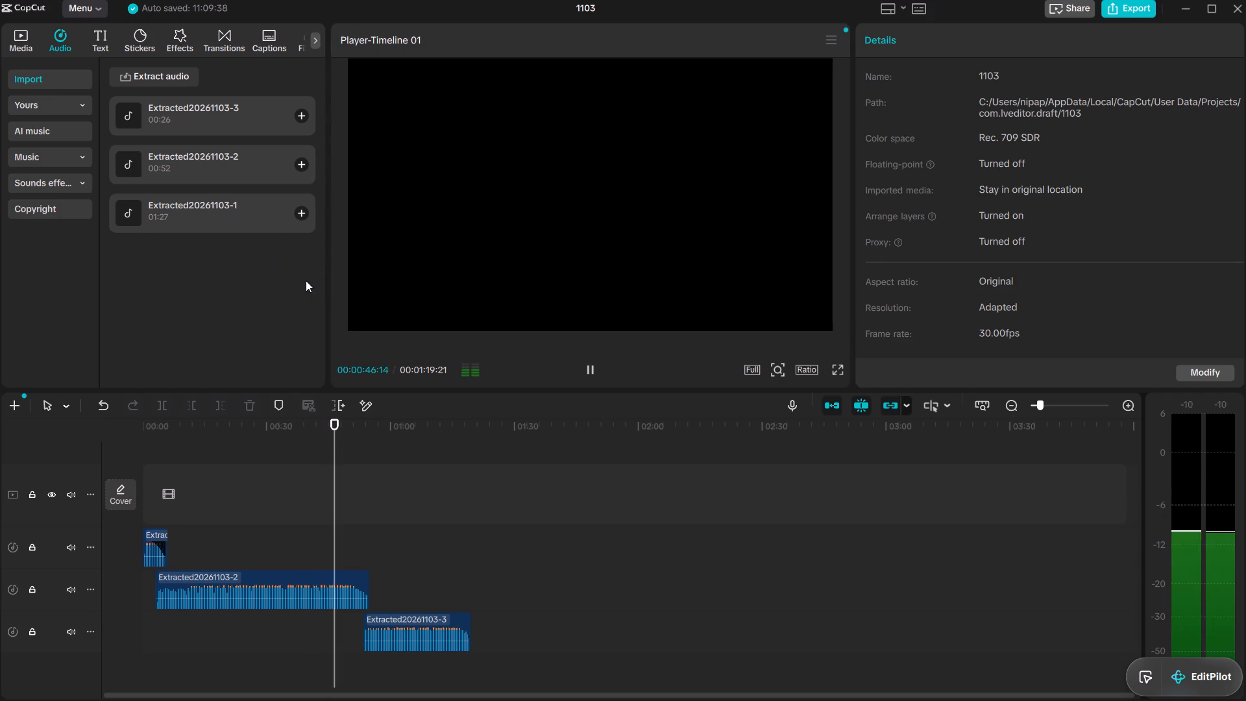
{"action": "left_click_drag", "start_coordinate": [306, 280], "coordinate": [304, 280]}
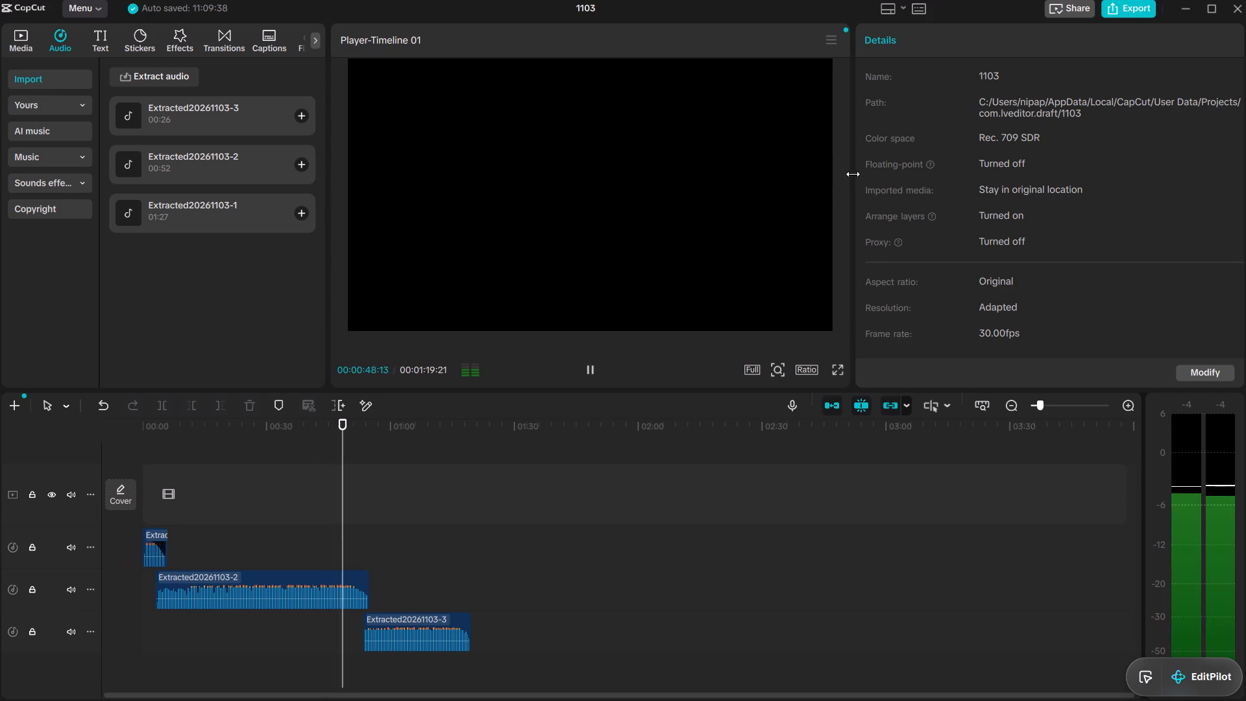
{"action": "left_click_drag", "start_coordinate": [853, 174], "coordinate": [1001, 173]}
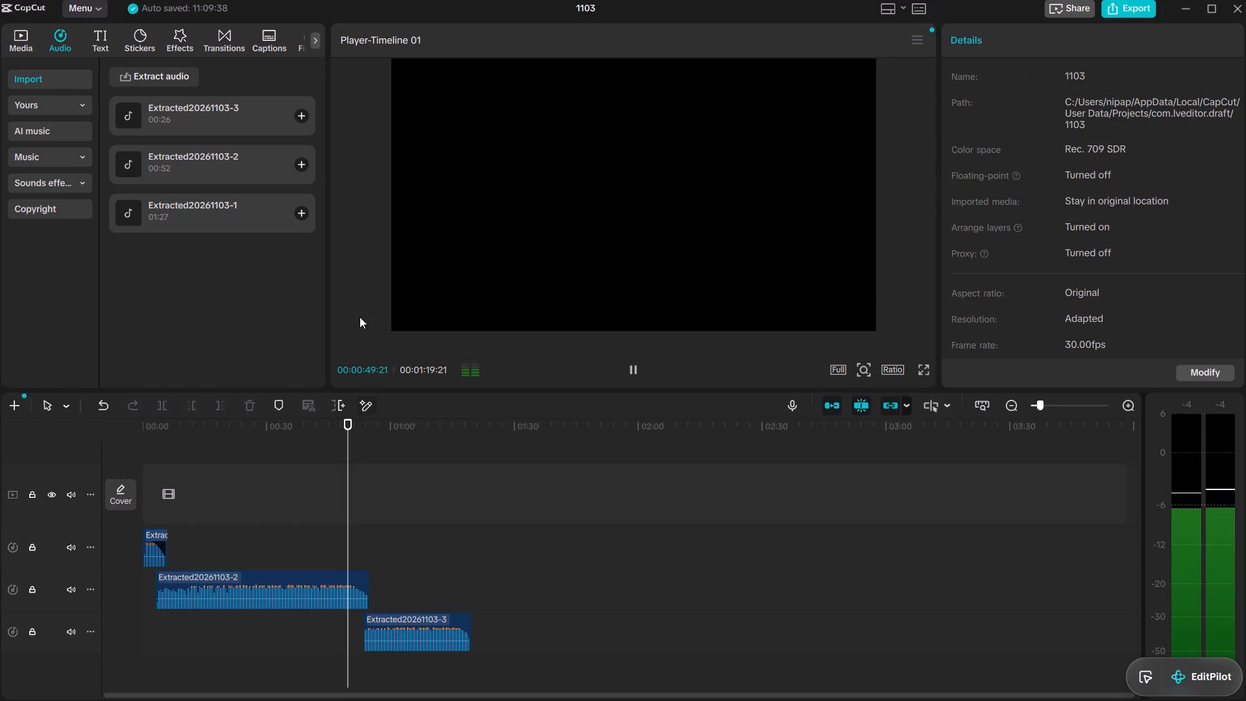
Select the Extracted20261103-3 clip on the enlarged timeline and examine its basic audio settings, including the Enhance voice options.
{"action": "left_click", "coordinate": [1038, 406]}
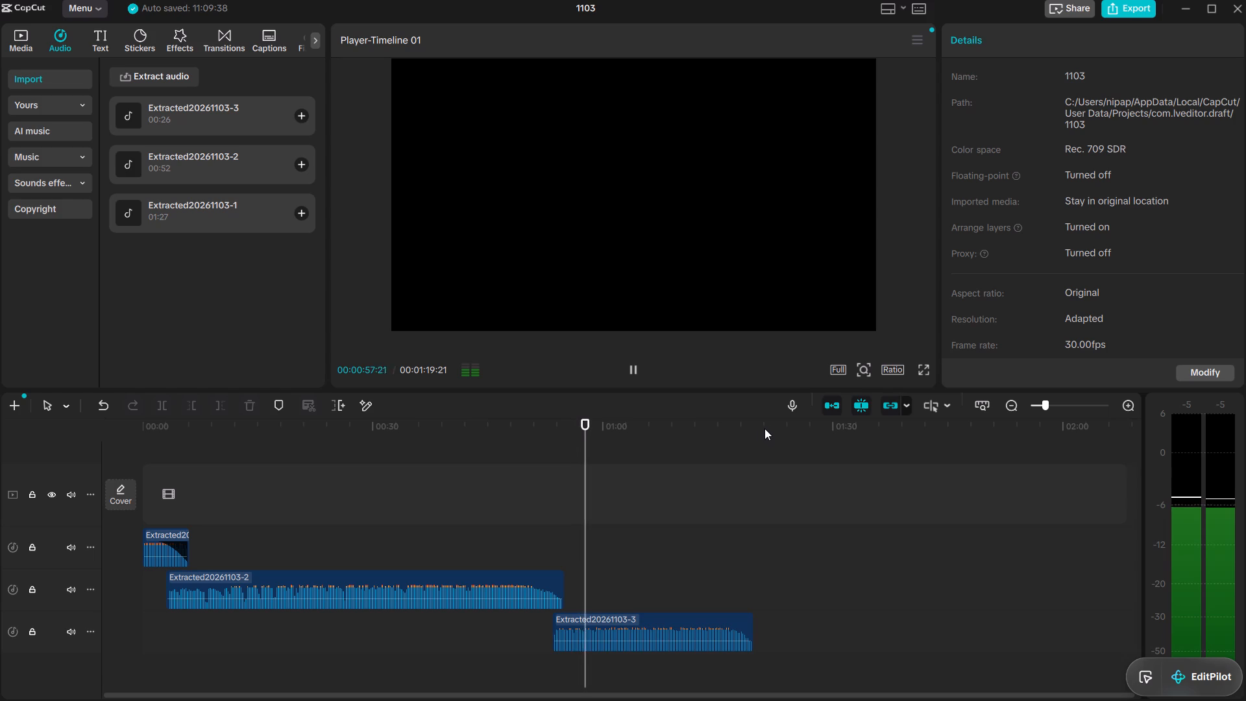
{"action": "left_click", "coordinate": [556, 619]}
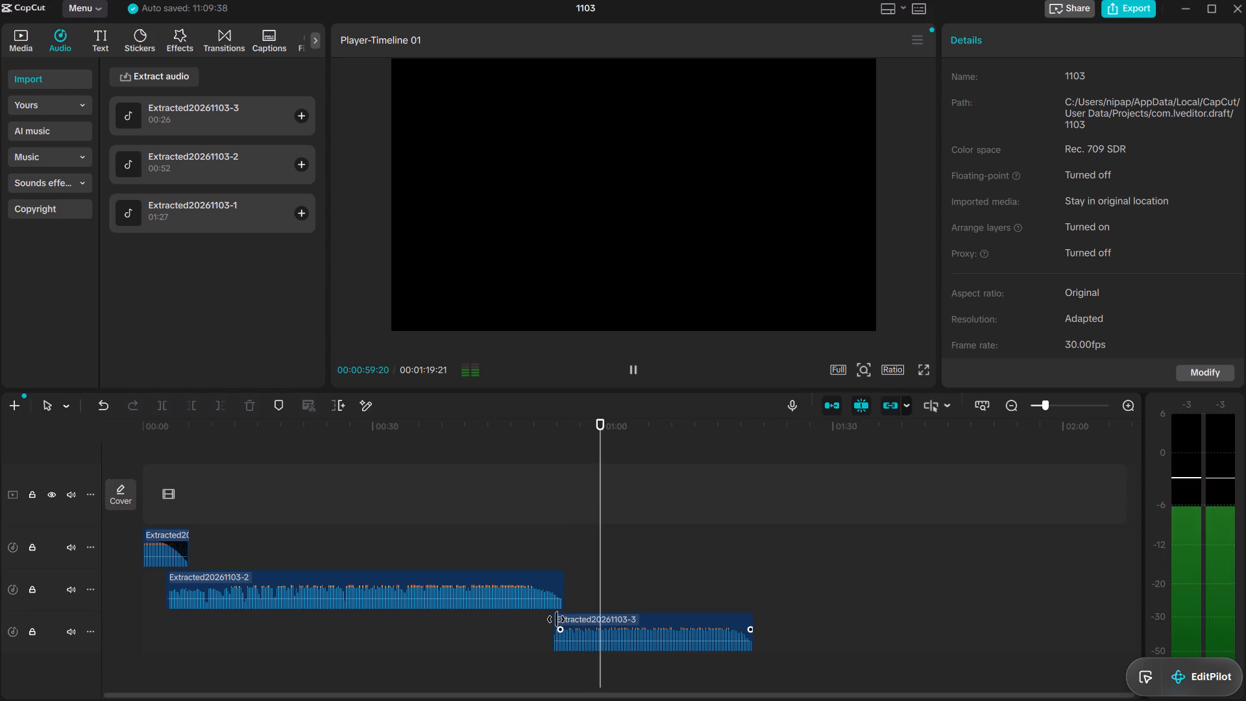
{"action": "left_click", "coordinate": [630, 365]}
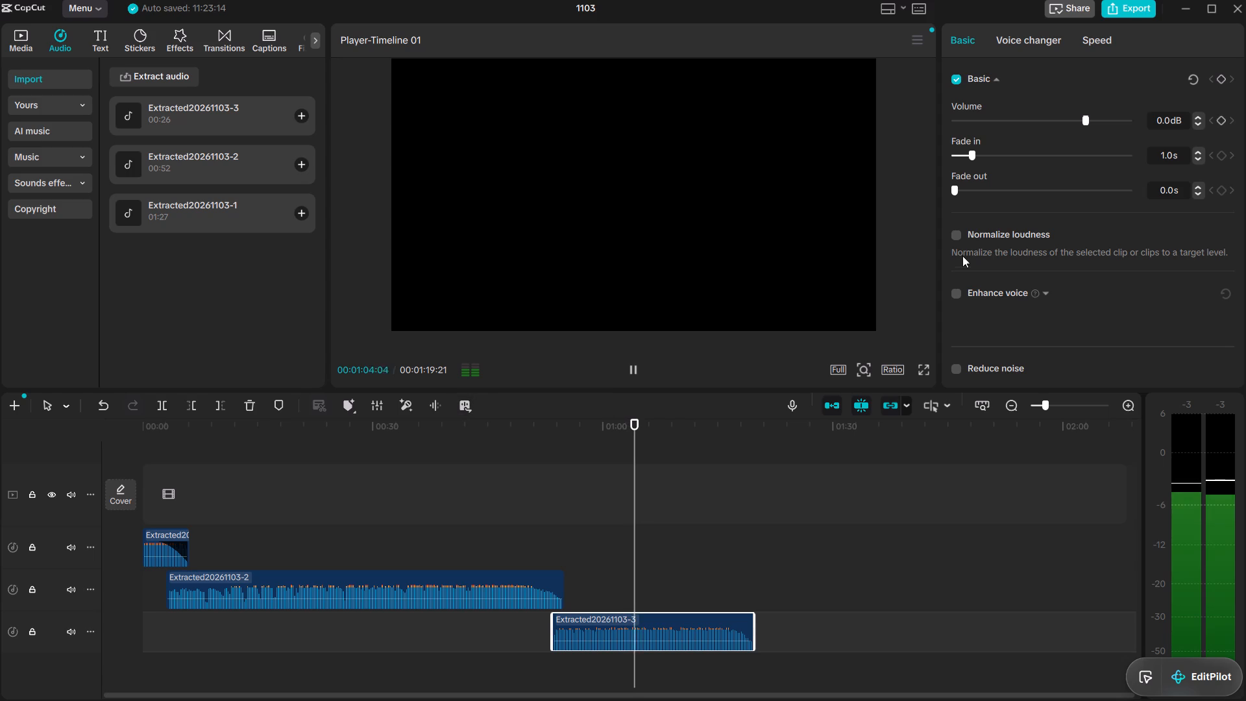
{"action": "left_click", "coordinate": [1038, 291]}
{"action": "left_click", "coordinate": [1039, 291]}
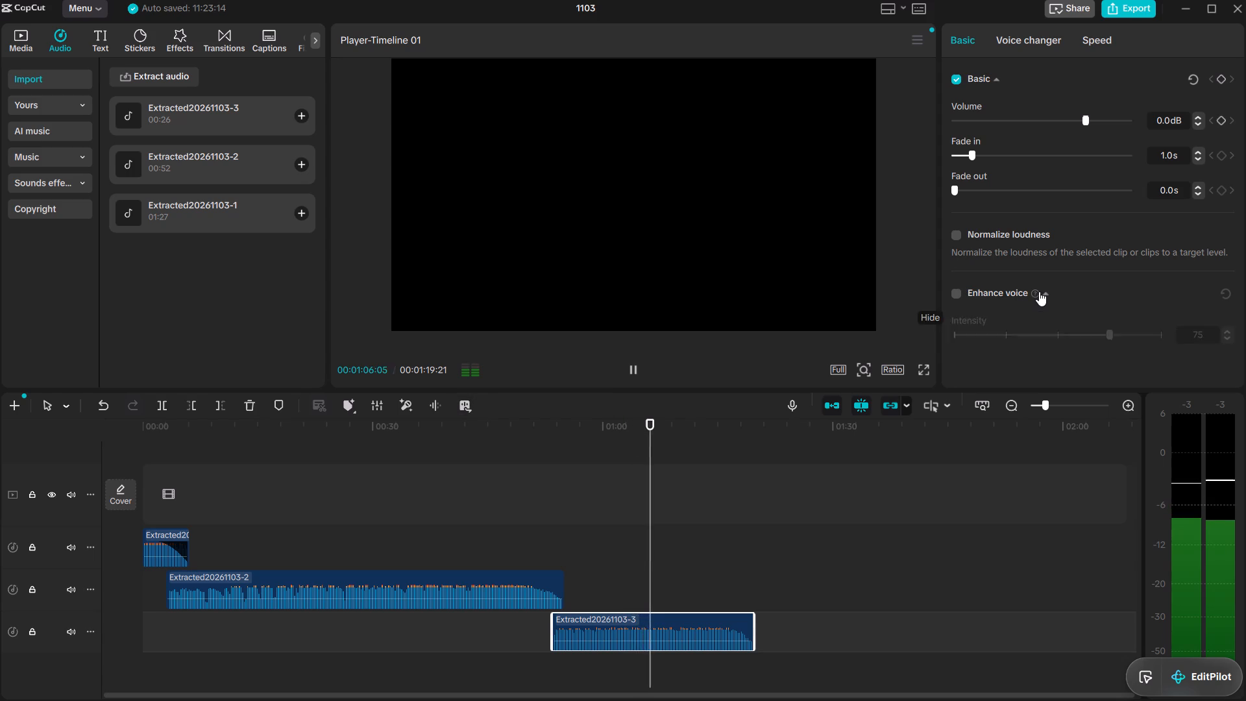
Browse the trending video effects.
{"action": "left_click", "coordinate": [171, 39]}
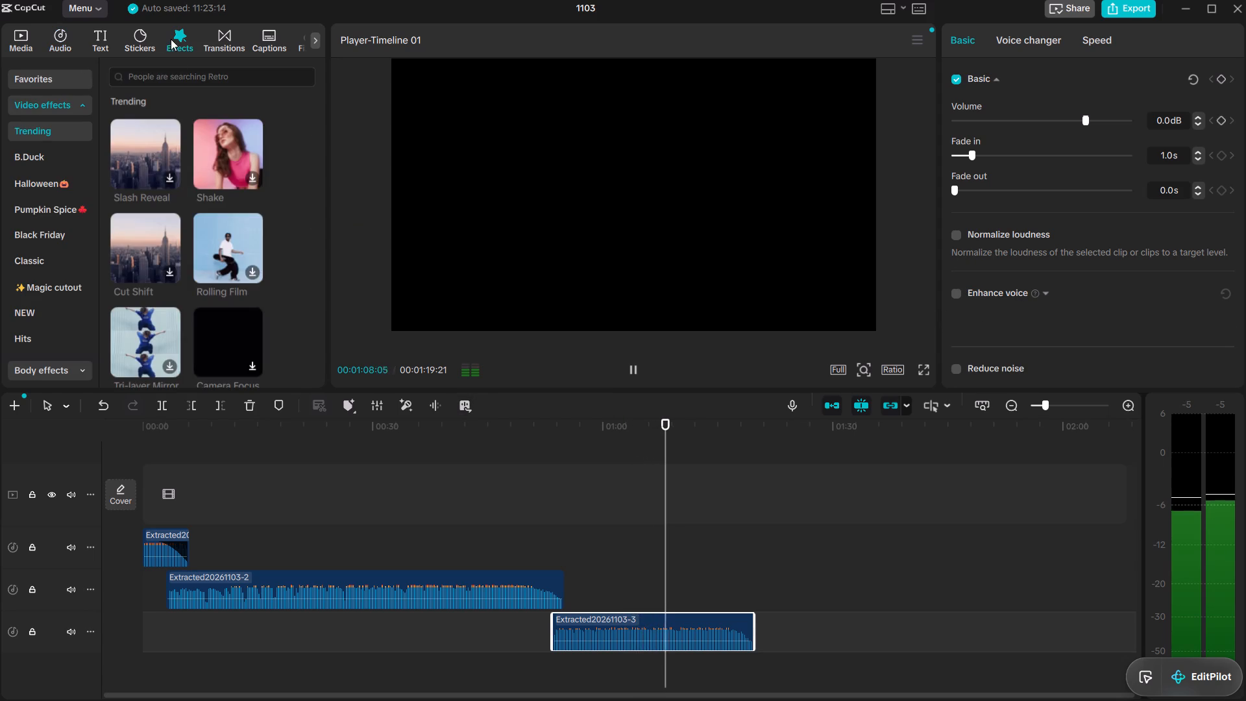
{"action": "scroll", "coordinate": [230, 238], "scroll_direction": "down", "scroll_amount": 12}
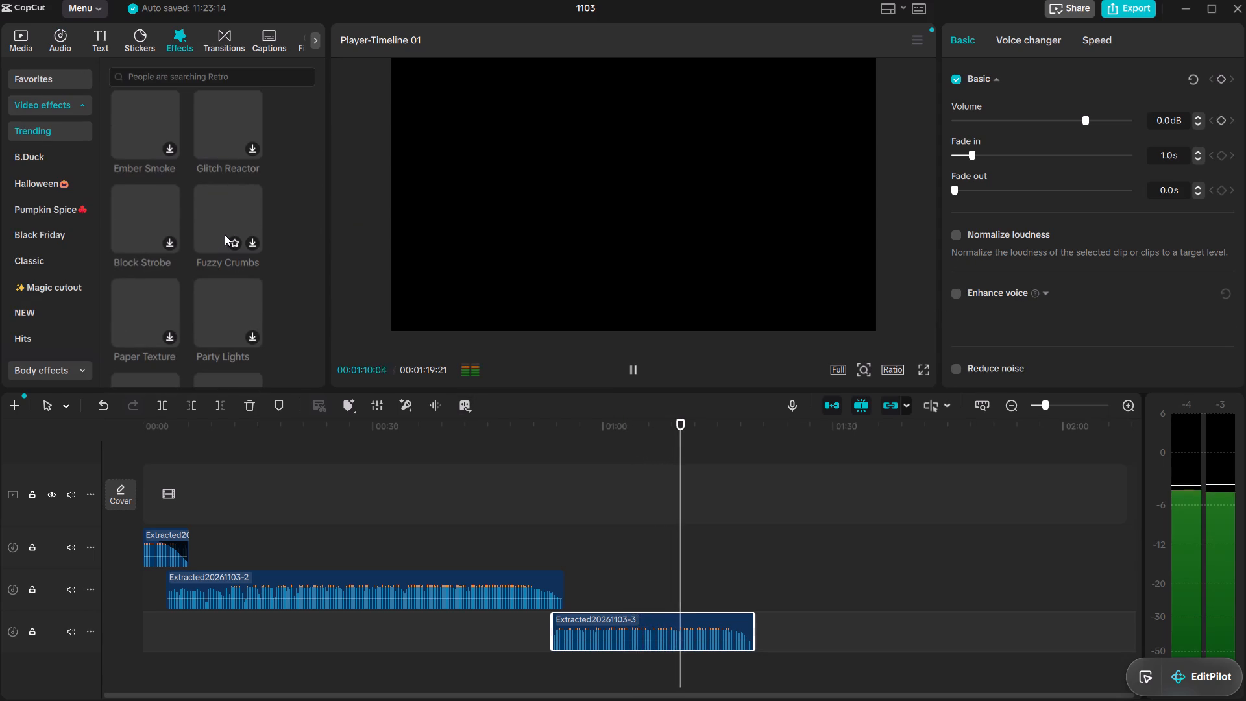
{"action": "scroll", "coordinate": [225, 234], "scroll_direction": "up", "scroll_amount": 5}
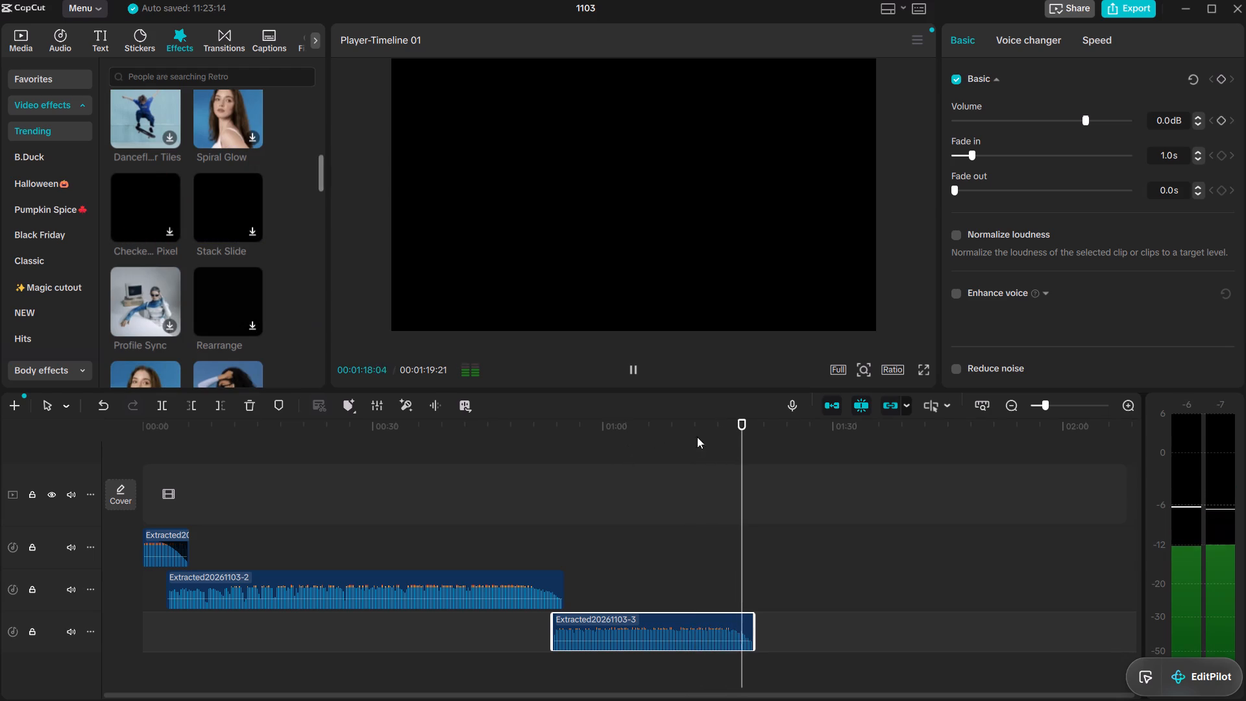
Return the playhead to the start of the timeline.
{"action": "left_click_drag", "start_coordinate": [755, 425], "coordinate": [74, 436]}
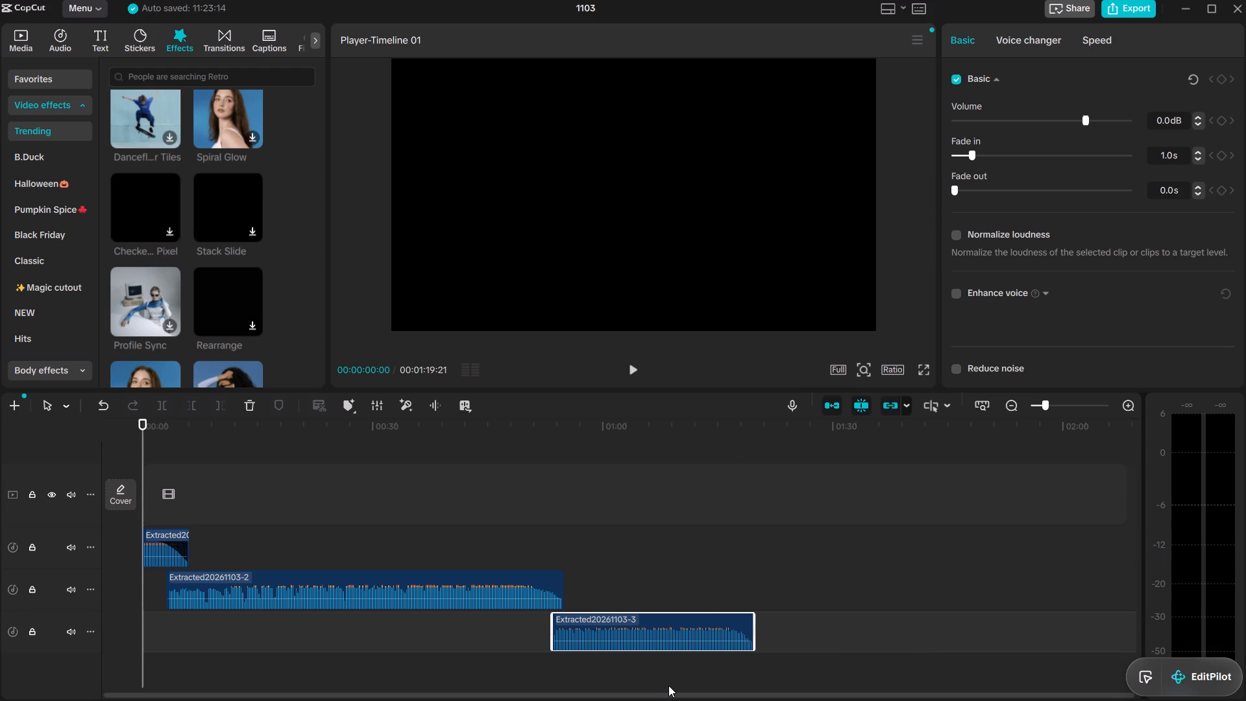
Open the Windows Start menu.
{"action": "key", "text": "Escape"}
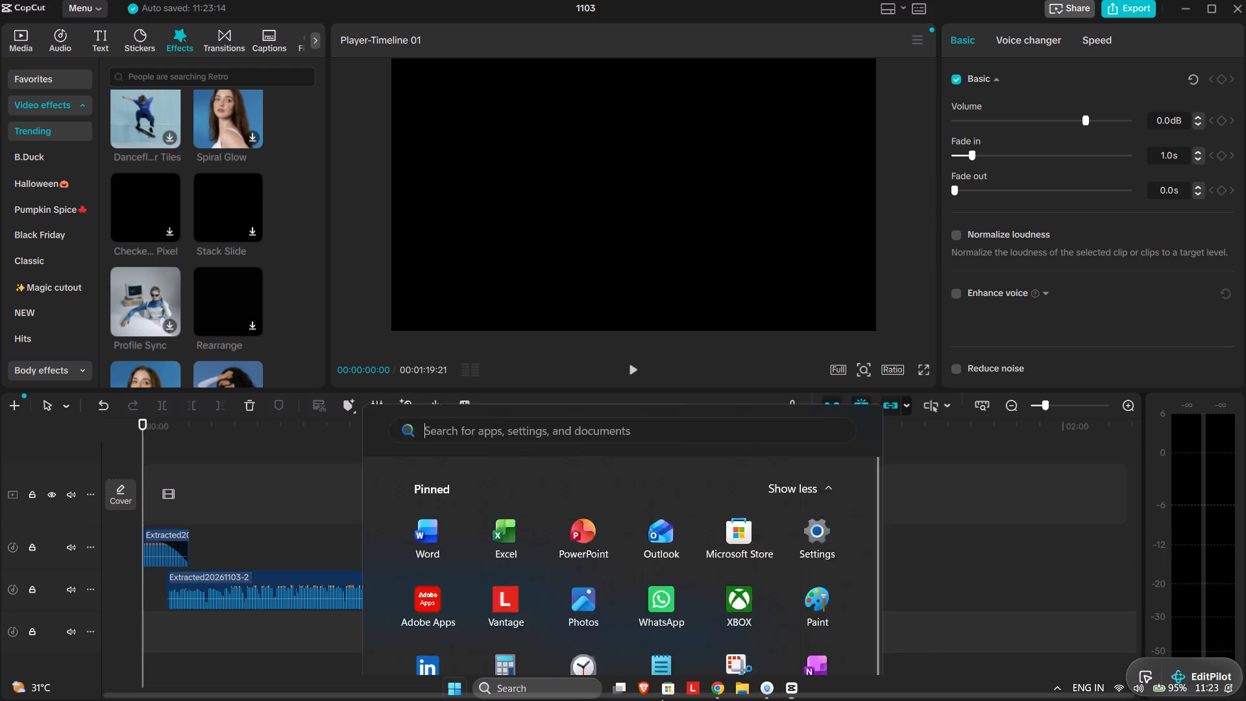